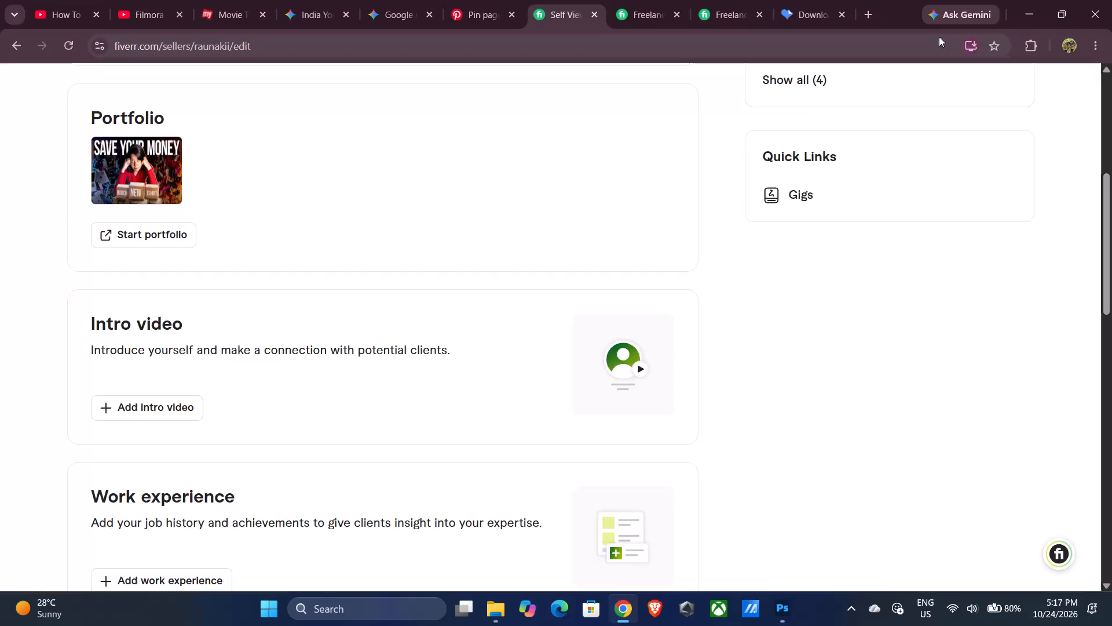
Switch from the browser to the truck thumbnail document in Photoshop.
click(1028, 1)
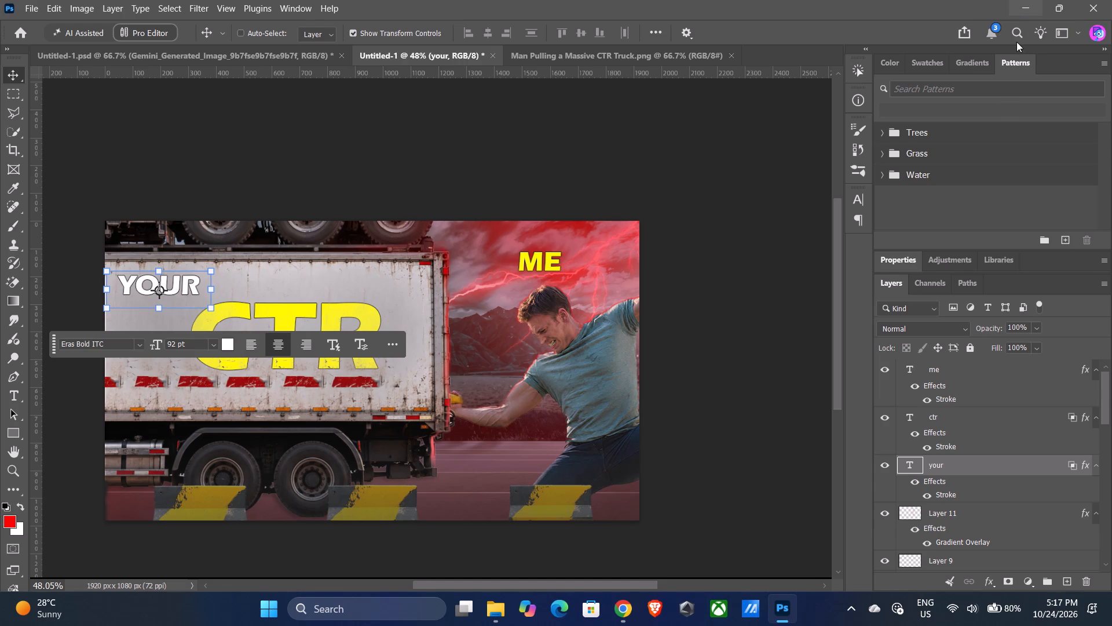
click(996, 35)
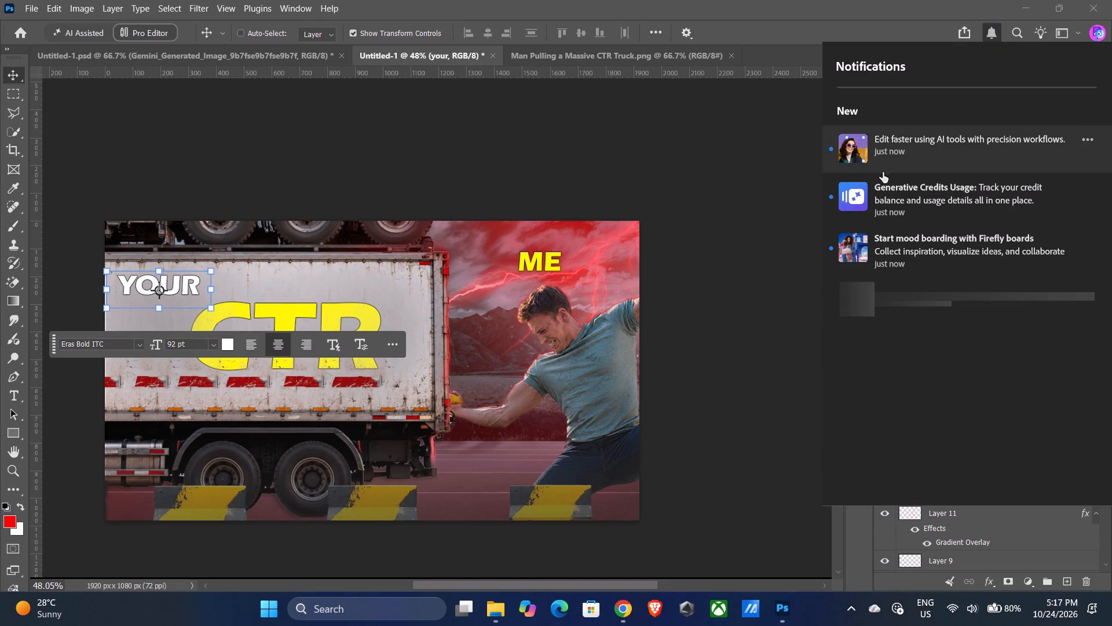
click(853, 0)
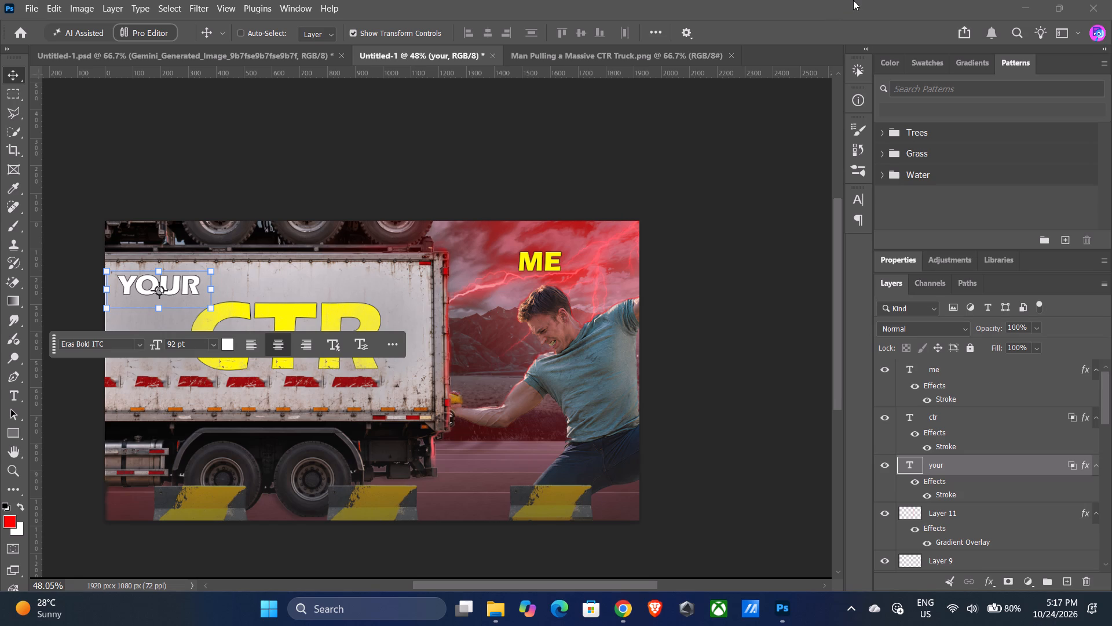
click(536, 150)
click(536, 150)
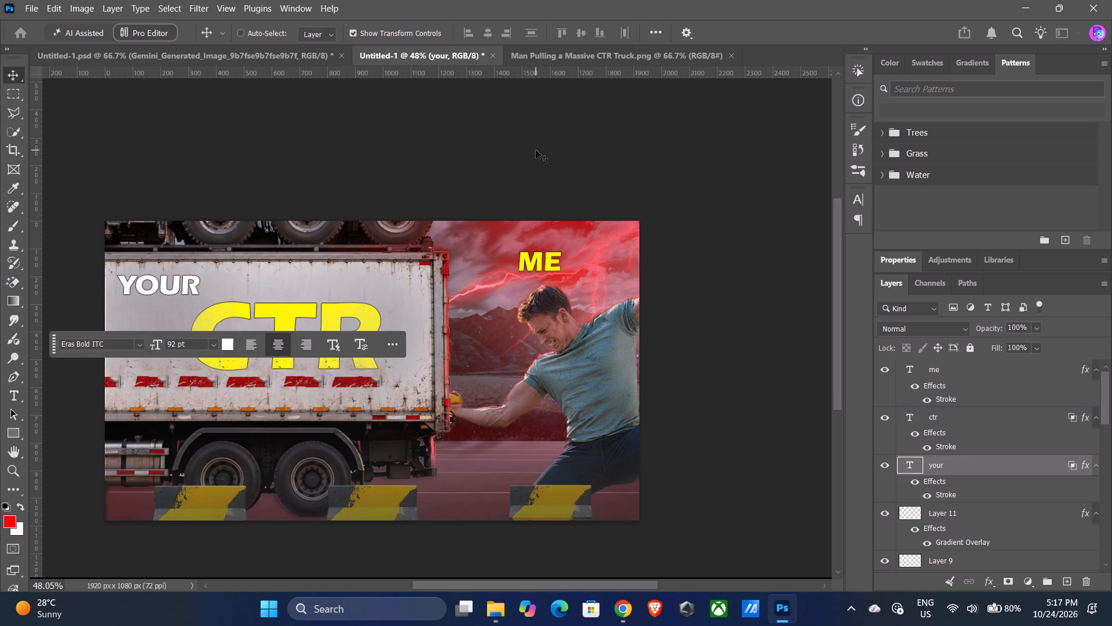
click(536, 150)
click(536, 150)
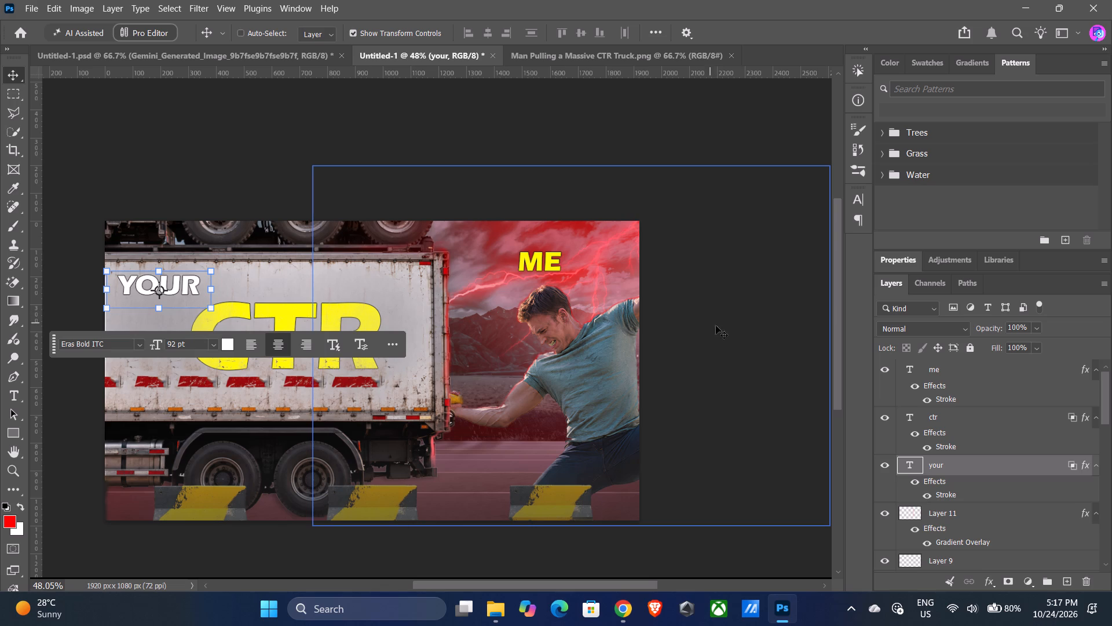
Select Group 1 with the striped road barriers and scale it to about 106%, centred near X 1312, Y 1029 px.
scroll(1015, 449, up, 3)
scroll(1015, 410, down, 1)
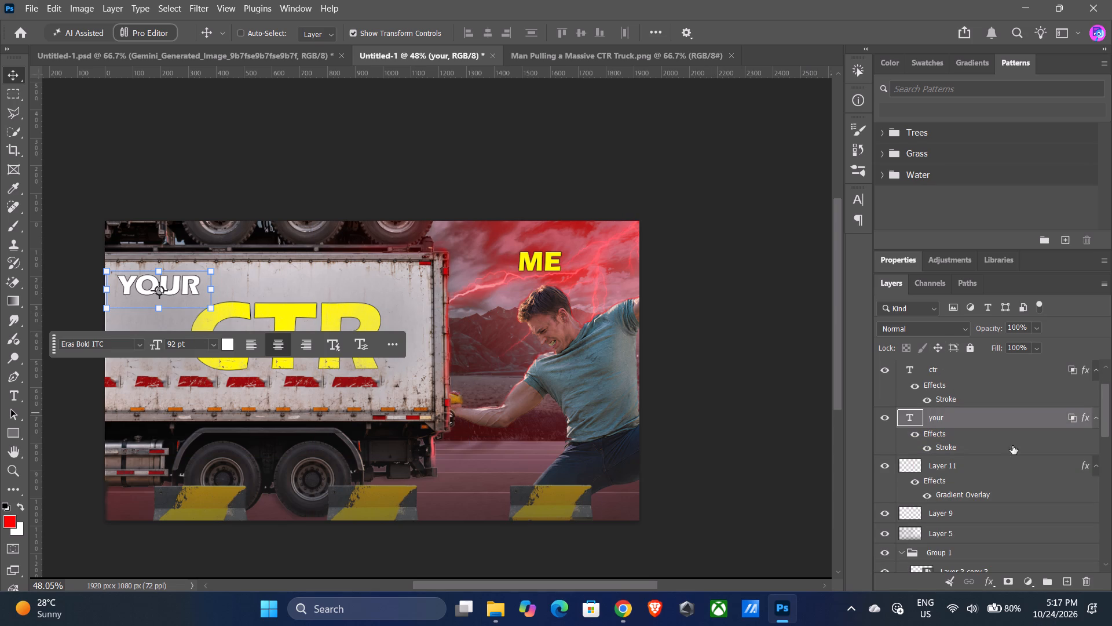
scroll(988, 475, down, 2)
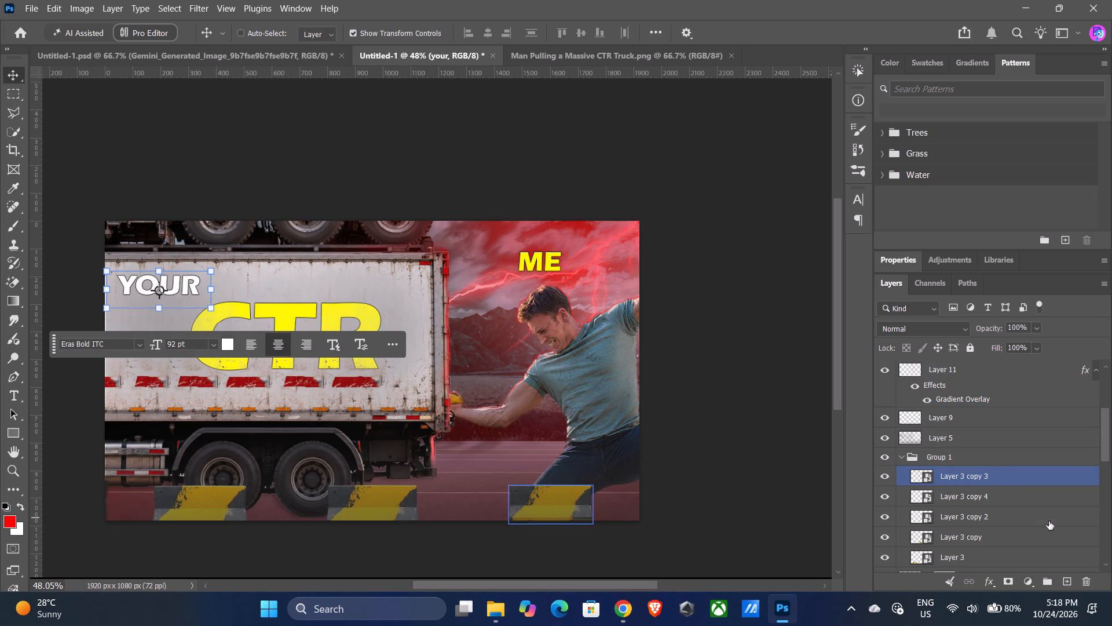
scroll(1047, 520, up, 8)
scroll(990, 478, up, 4)
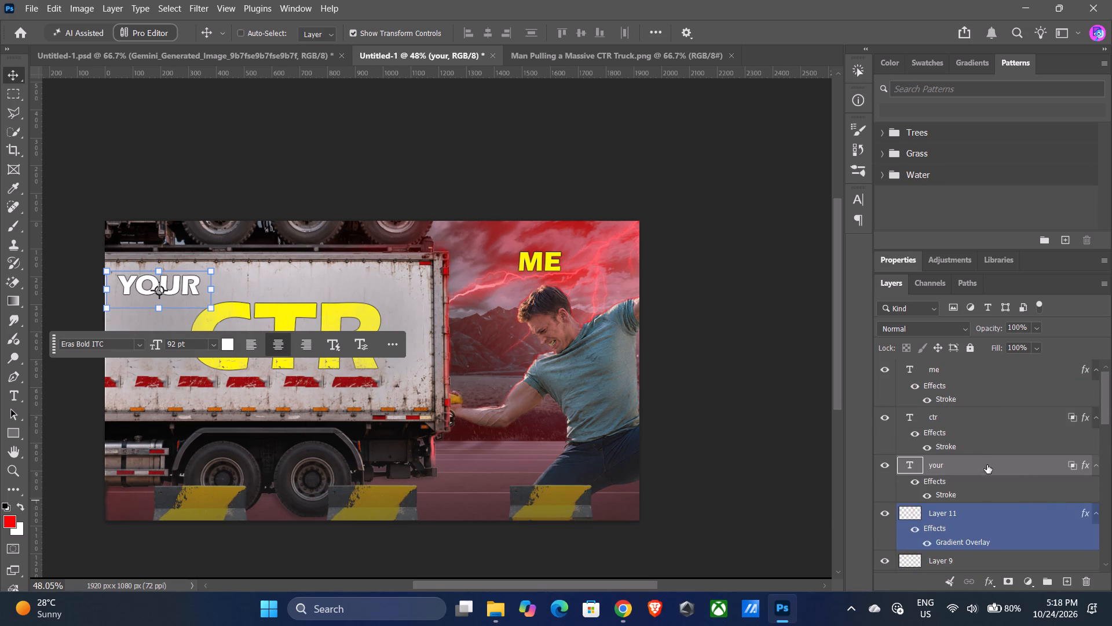
scroll(956, 457, down, 4)
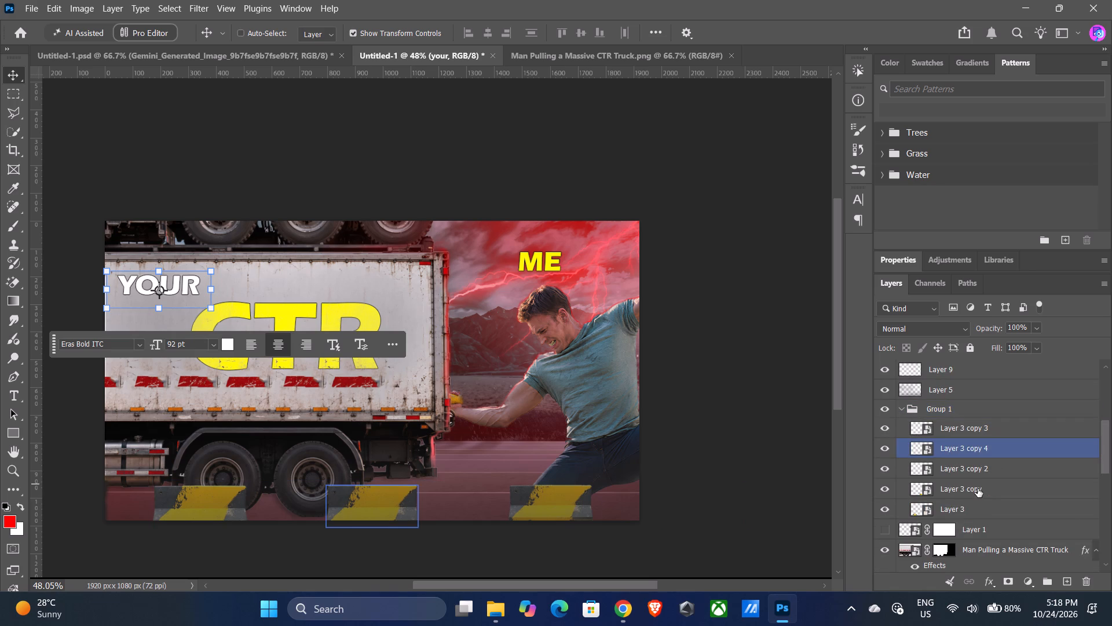
click(978, 489)
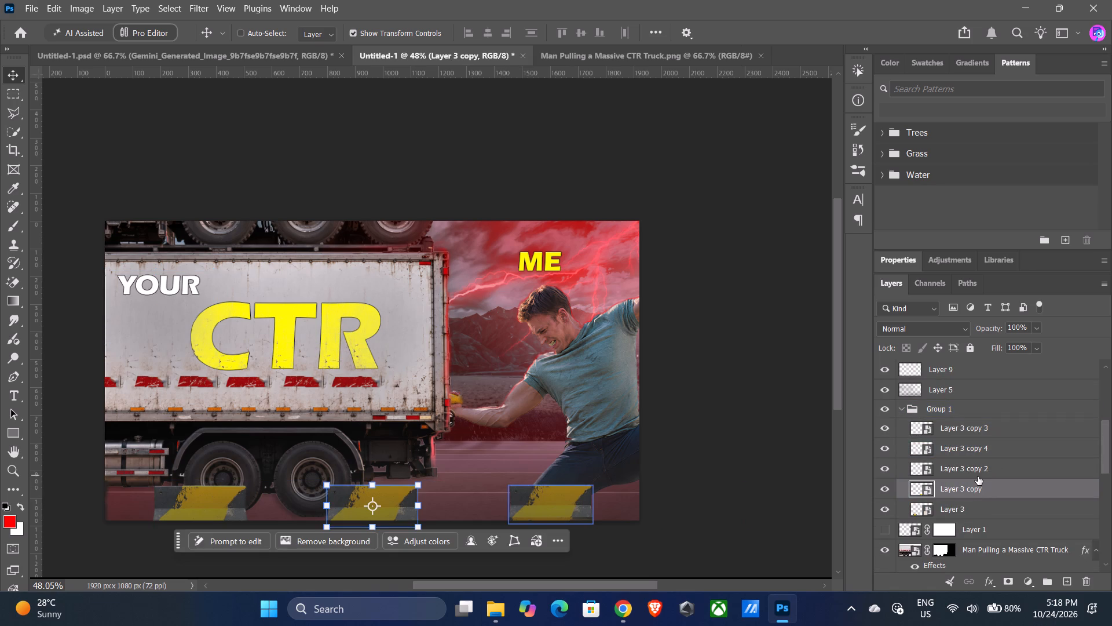
click(898, 406)
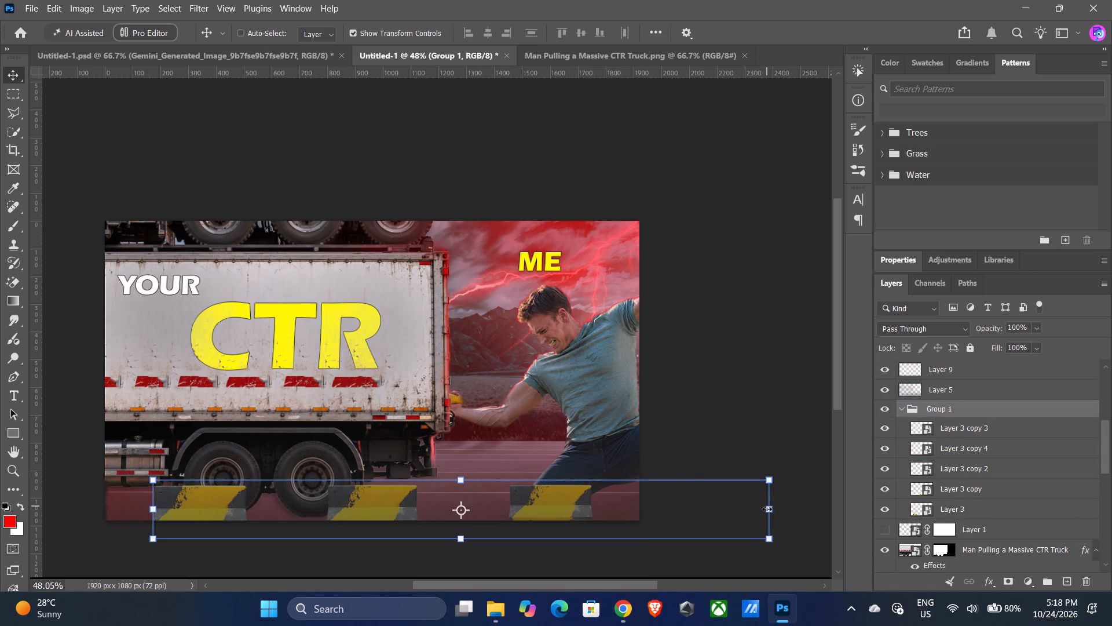
drag(768, 514, 798, 515)
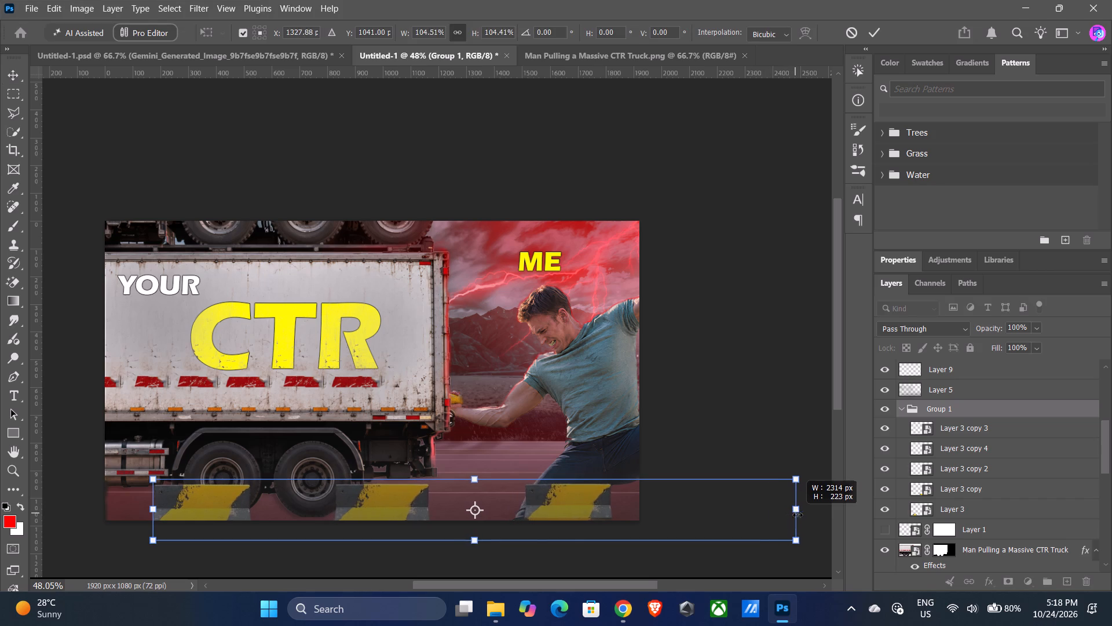
drag(798, 515, 808, 515)
drag(700, 516, 690, 516)
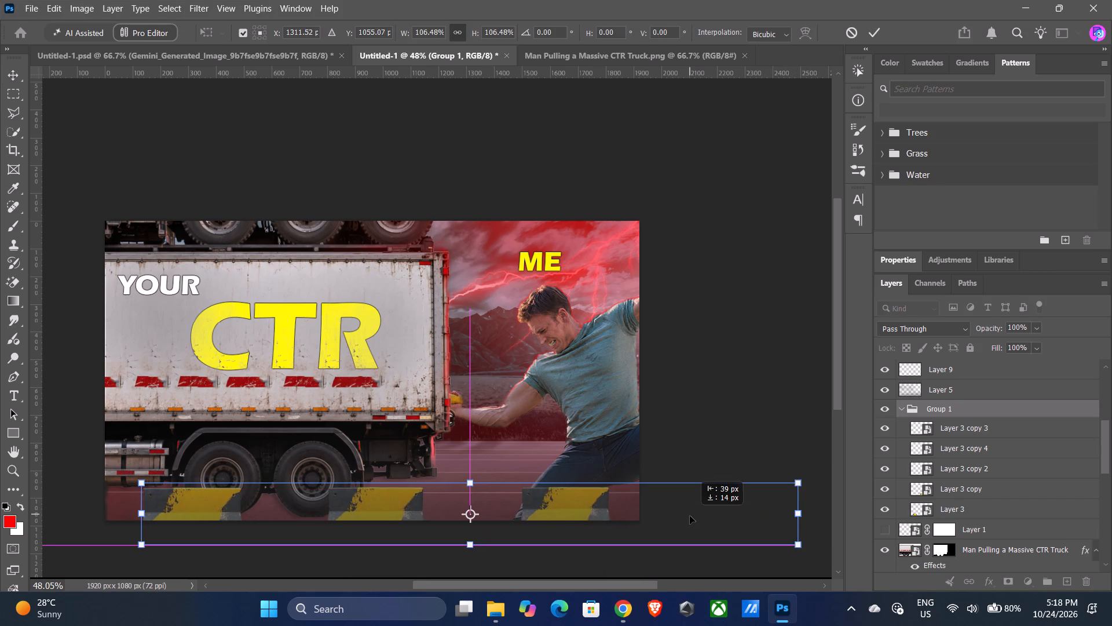
drag(690, 516, 688, 510)
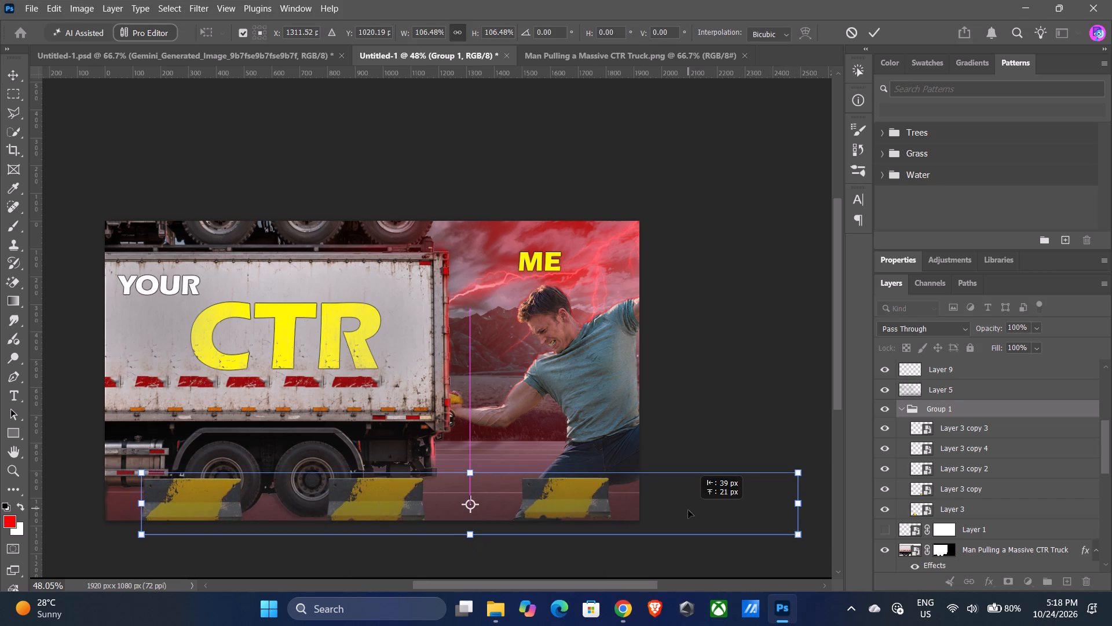
drag(688, 510, 688, 512)
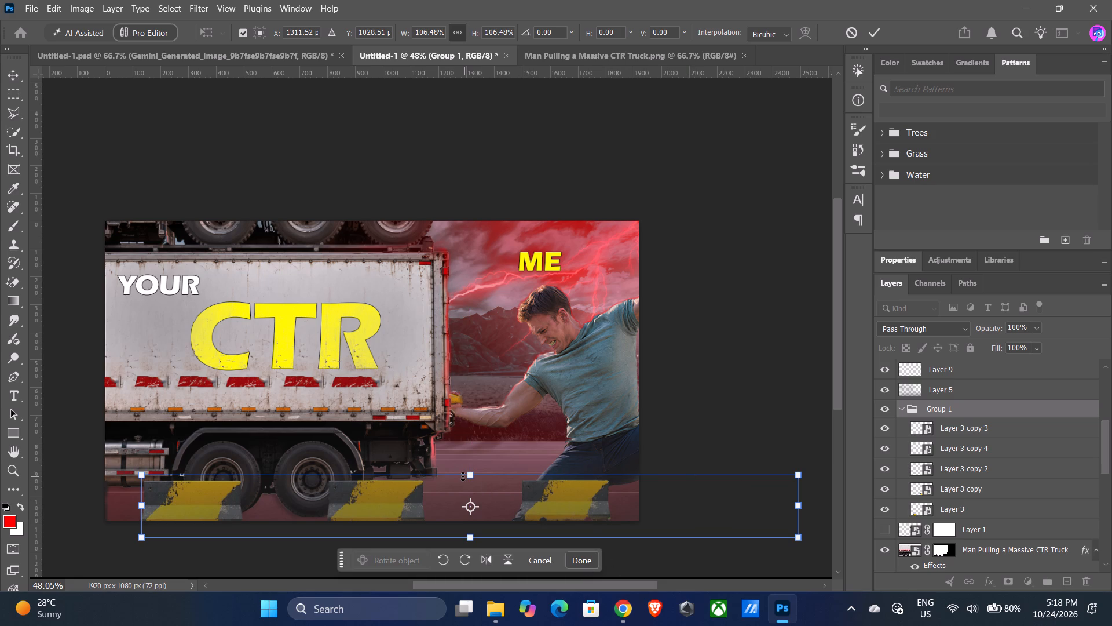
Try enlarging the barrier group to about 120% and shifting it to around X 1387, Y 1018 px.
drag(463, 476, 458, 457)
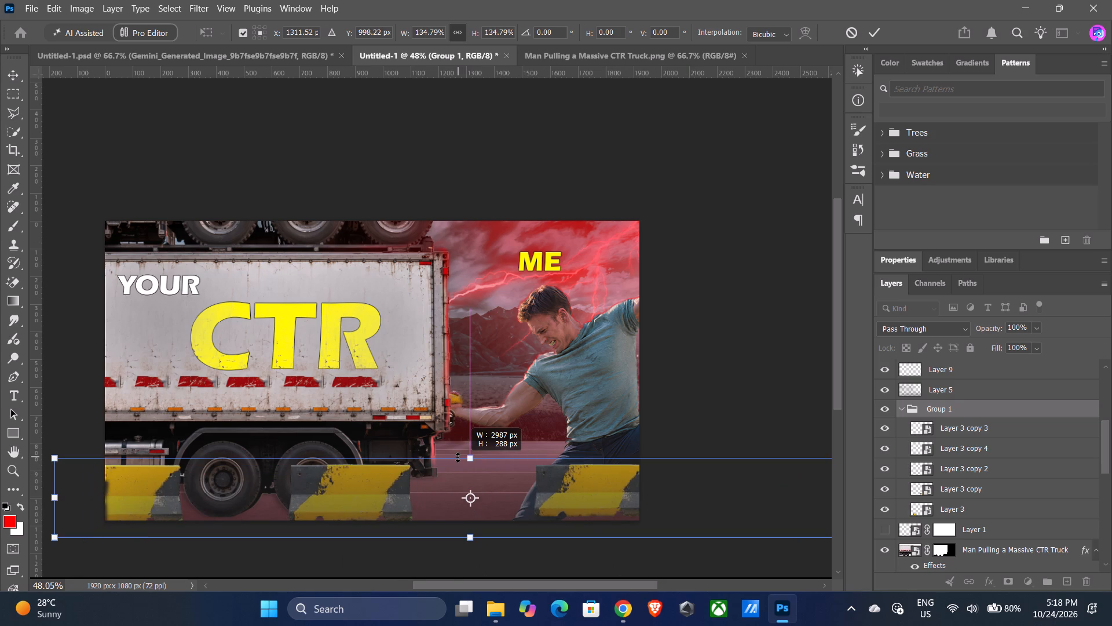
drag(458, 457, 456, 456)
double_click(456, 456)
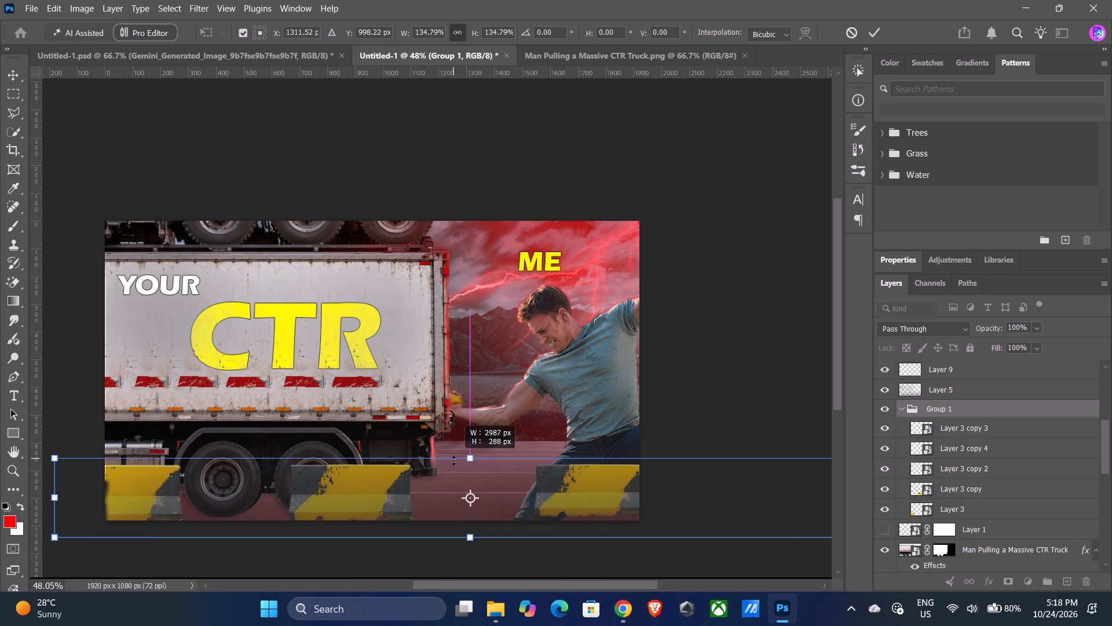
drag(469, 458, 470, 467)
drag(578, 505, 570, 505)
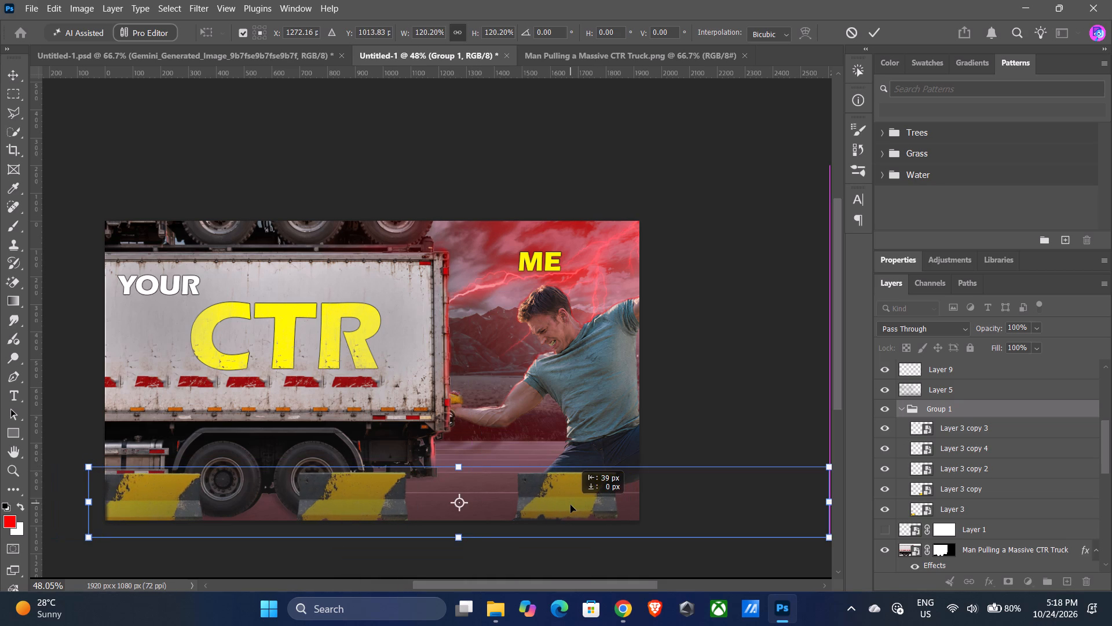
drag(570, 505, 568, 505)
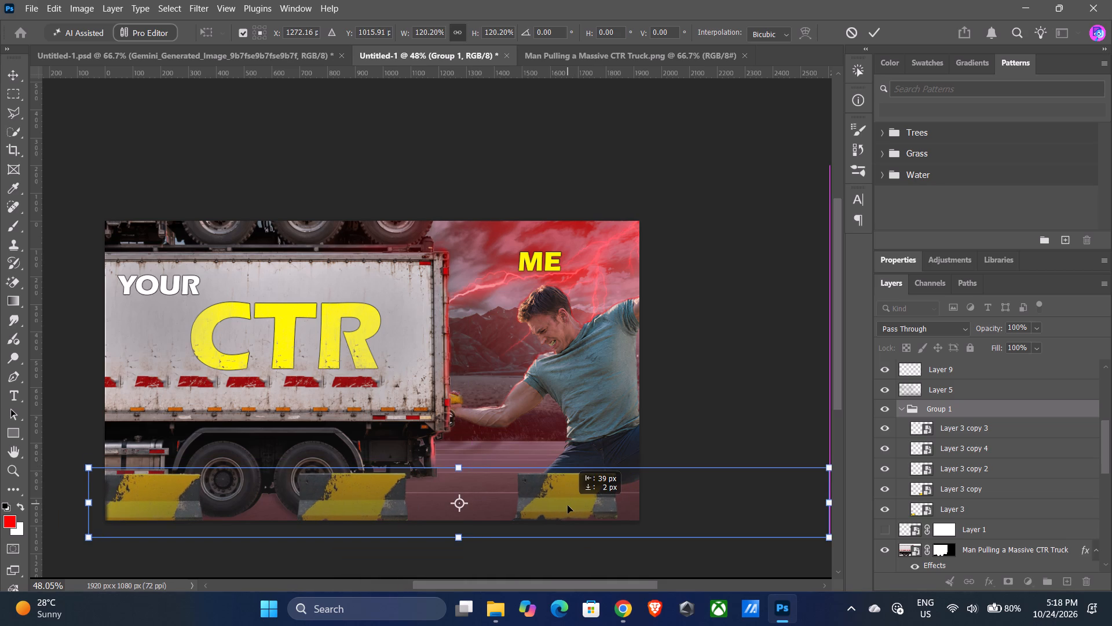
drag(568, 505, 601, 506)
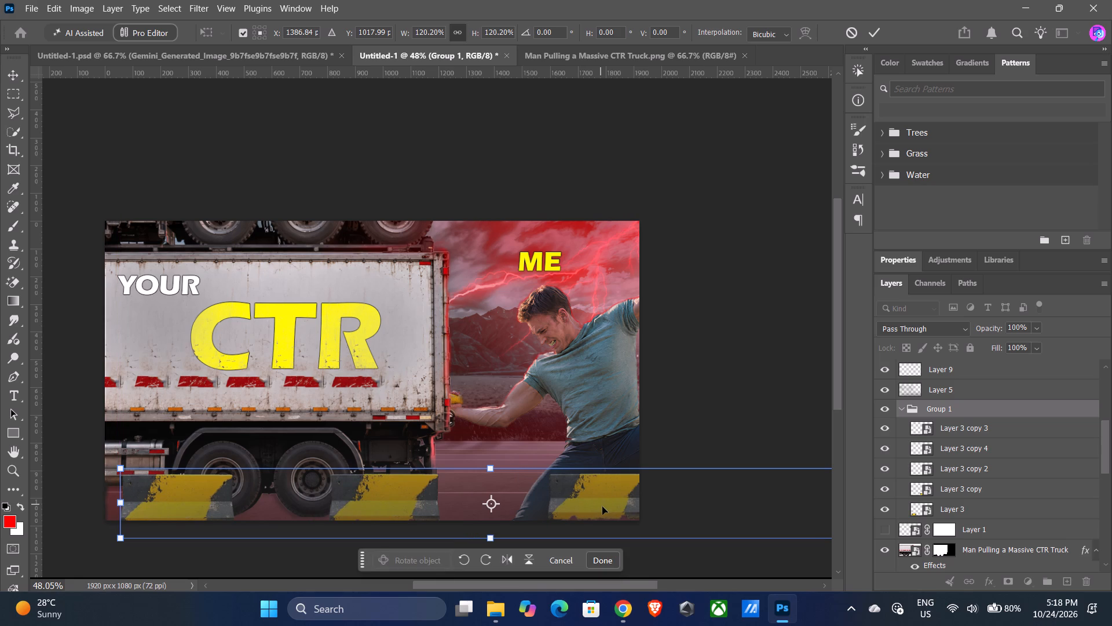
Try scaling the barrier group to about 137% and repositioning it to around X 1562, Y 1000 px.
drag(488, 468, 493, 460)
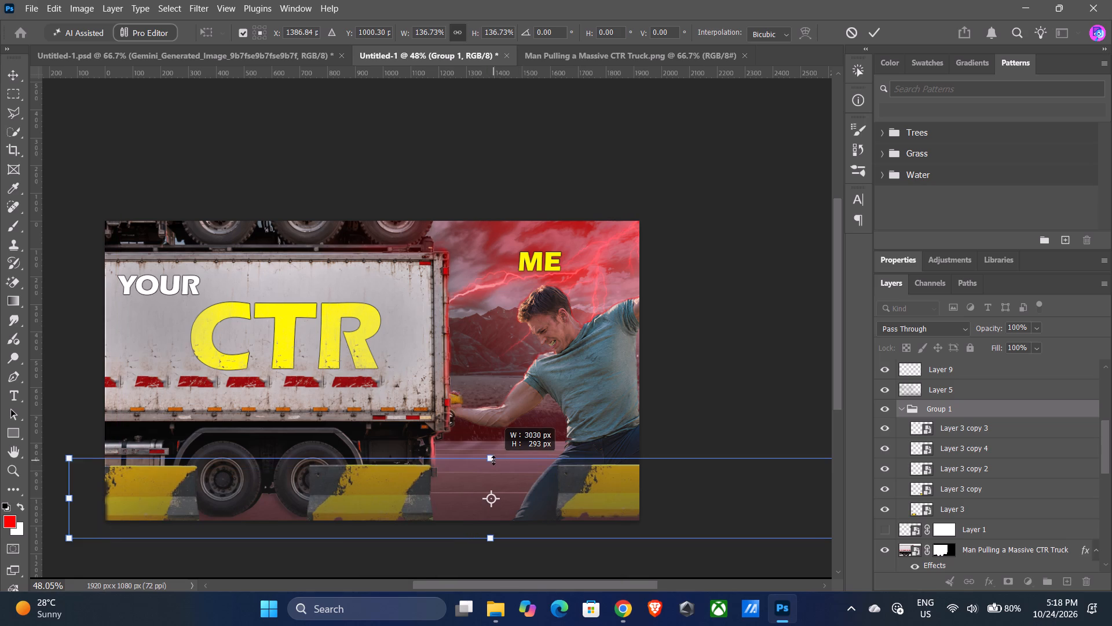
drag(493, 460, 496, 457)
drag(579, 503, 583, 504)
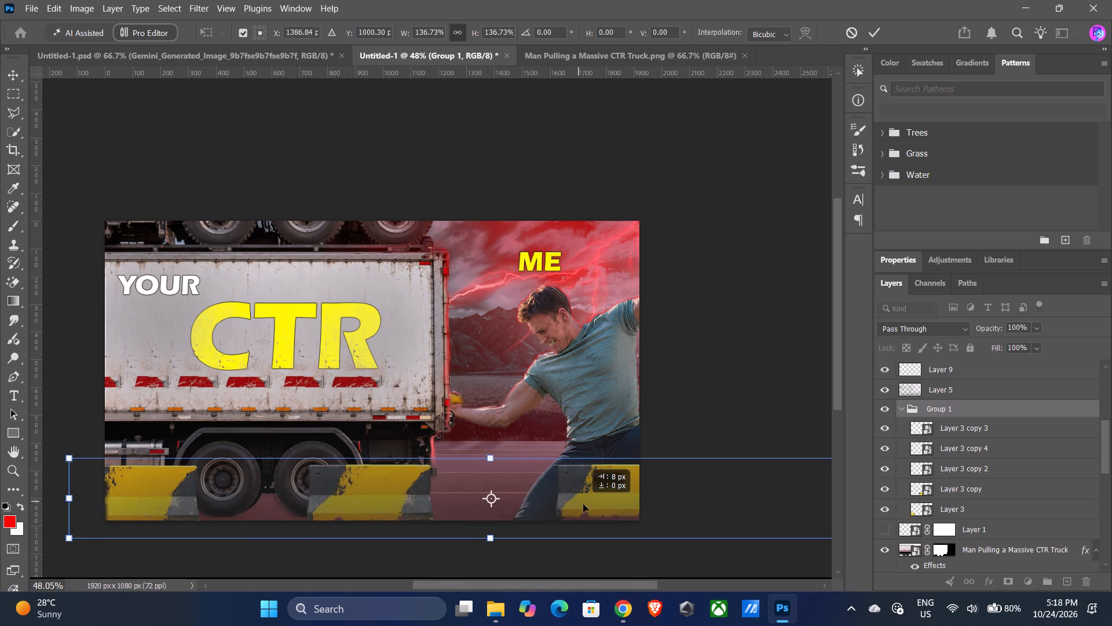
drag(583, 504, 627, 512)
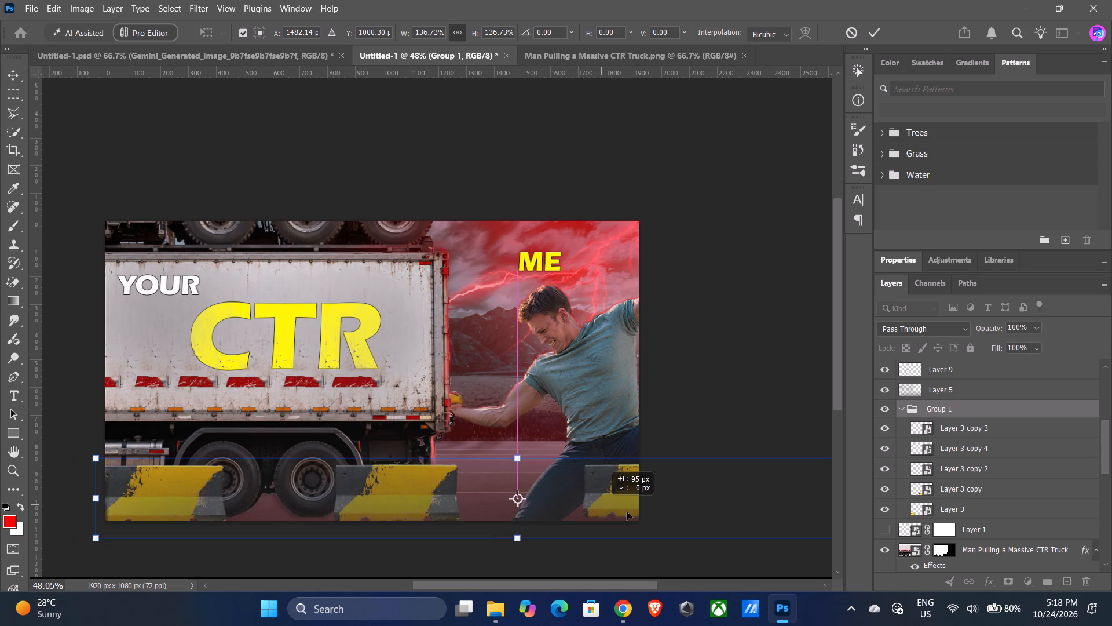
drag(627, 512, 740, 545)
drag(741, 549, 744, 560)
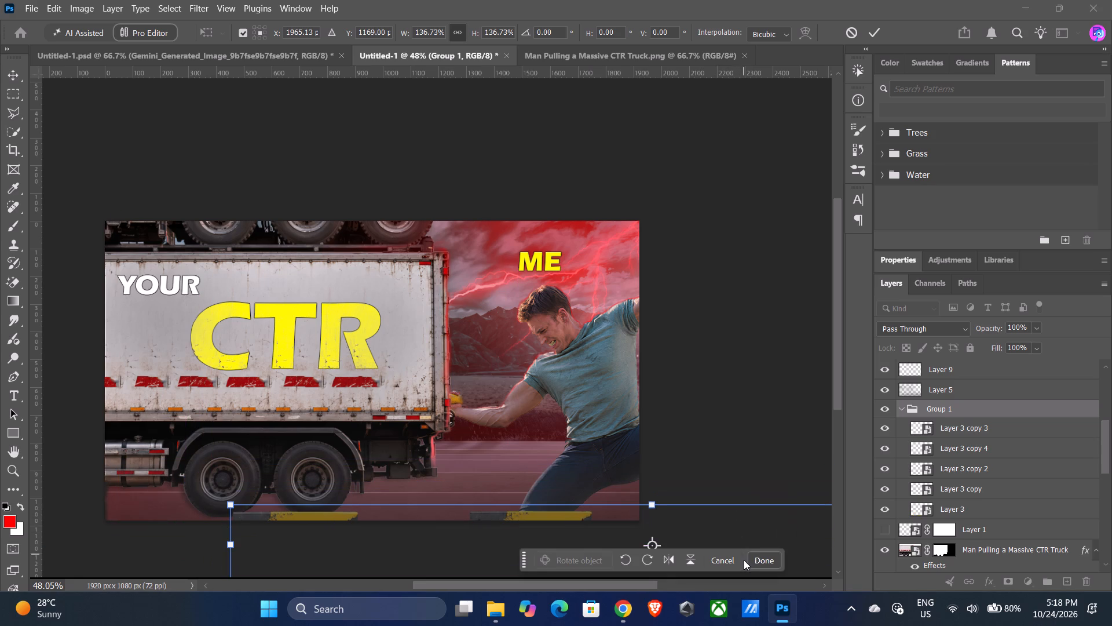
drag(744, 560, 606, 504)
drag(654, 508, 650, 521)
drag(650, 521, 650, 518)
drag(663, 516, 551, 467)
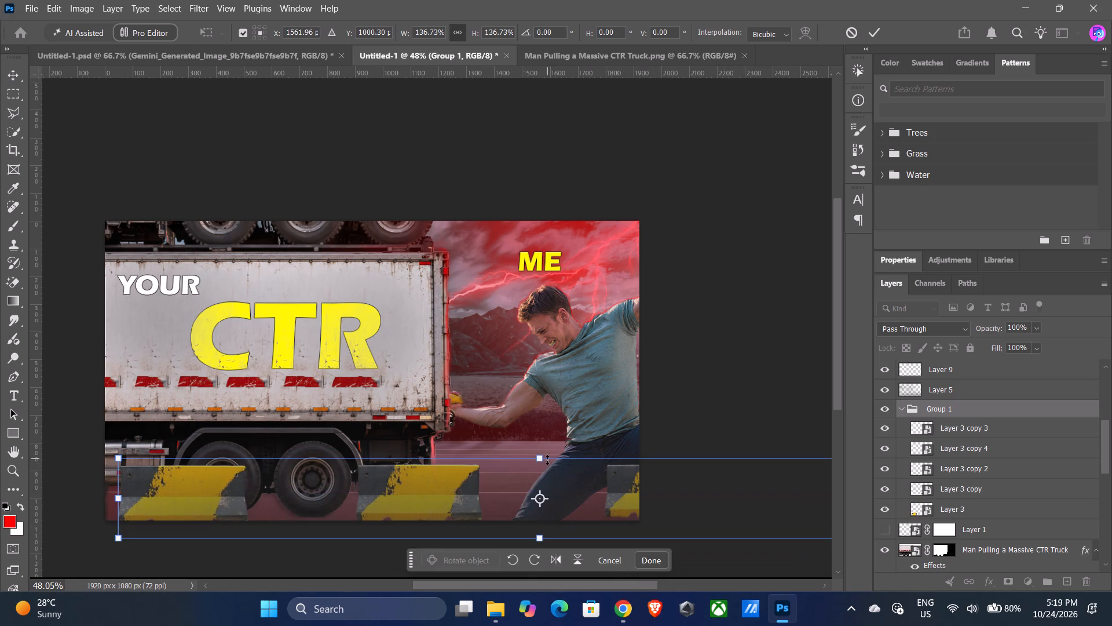
Scale the barrier group to about 118%, centre it near X 1269, Y 1012 px along the bottom edge, and apply the transform.
drag(540, 460, 537, 476)
drag(608, 507, 564, 505)
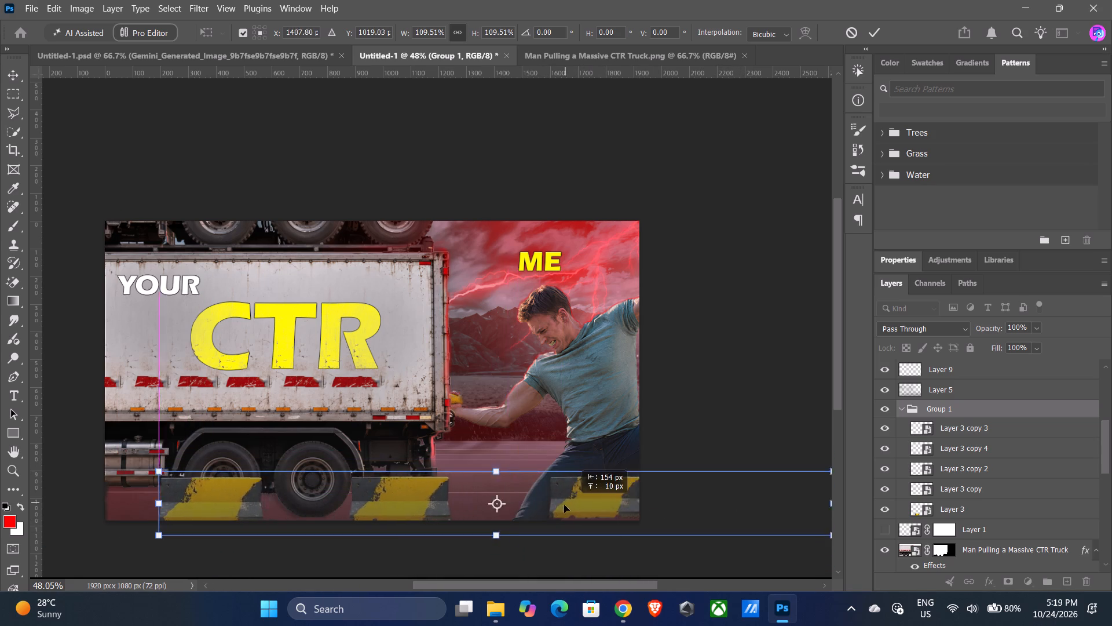
drag(564, 505, 537, 507)
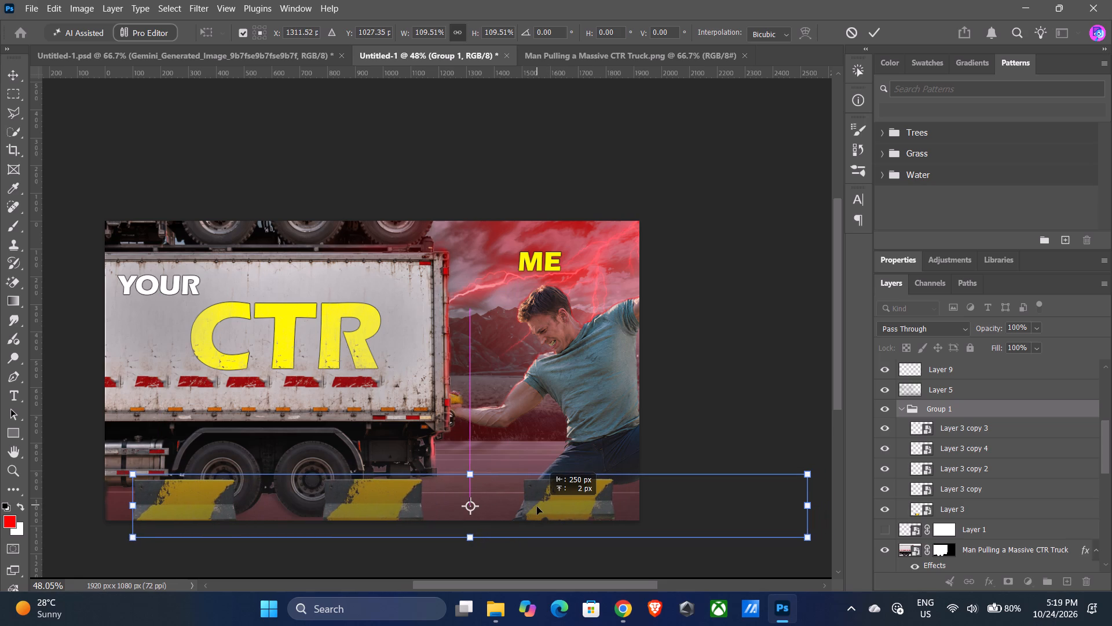
drag(537, 507, 531, 507)
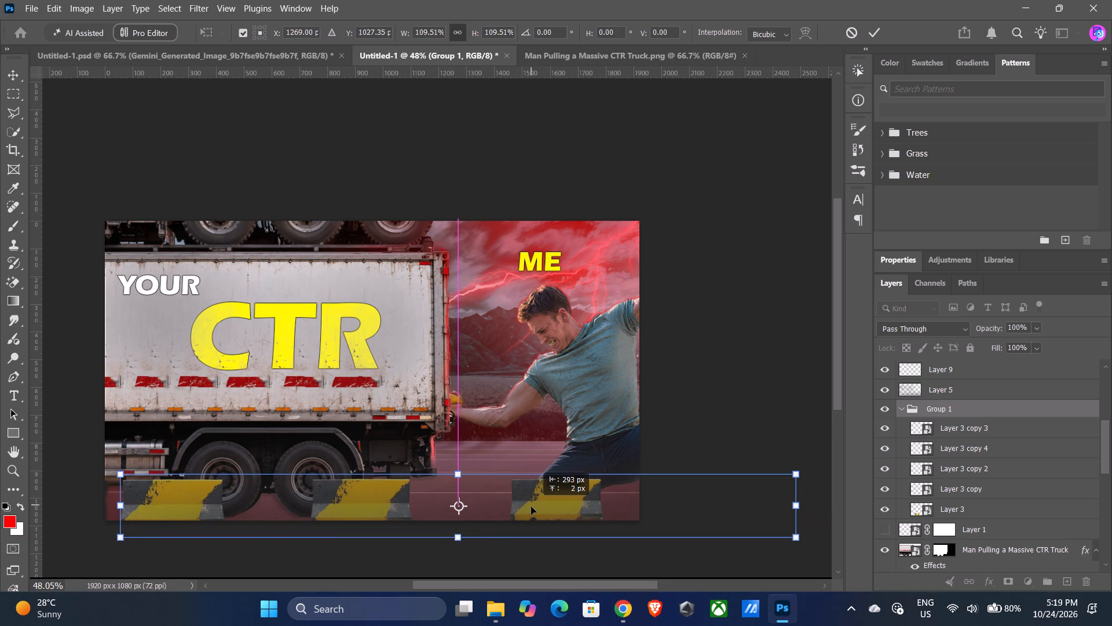
drag(531, 507, 532, 507)
drag(532, 507, 535, 507)
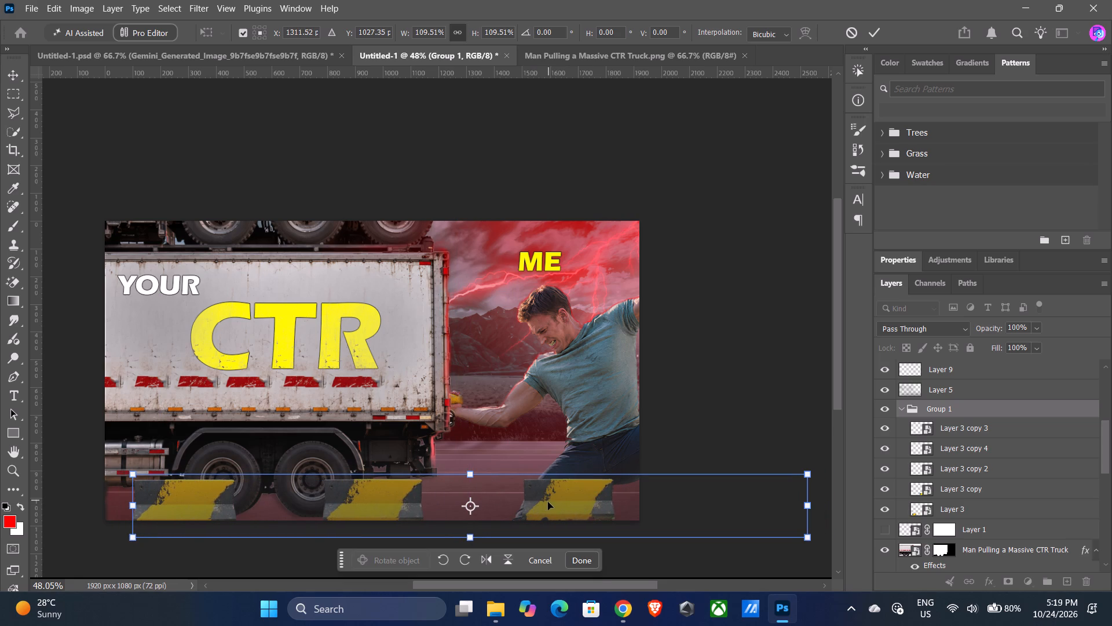
drag(472, 477, 472, 476)
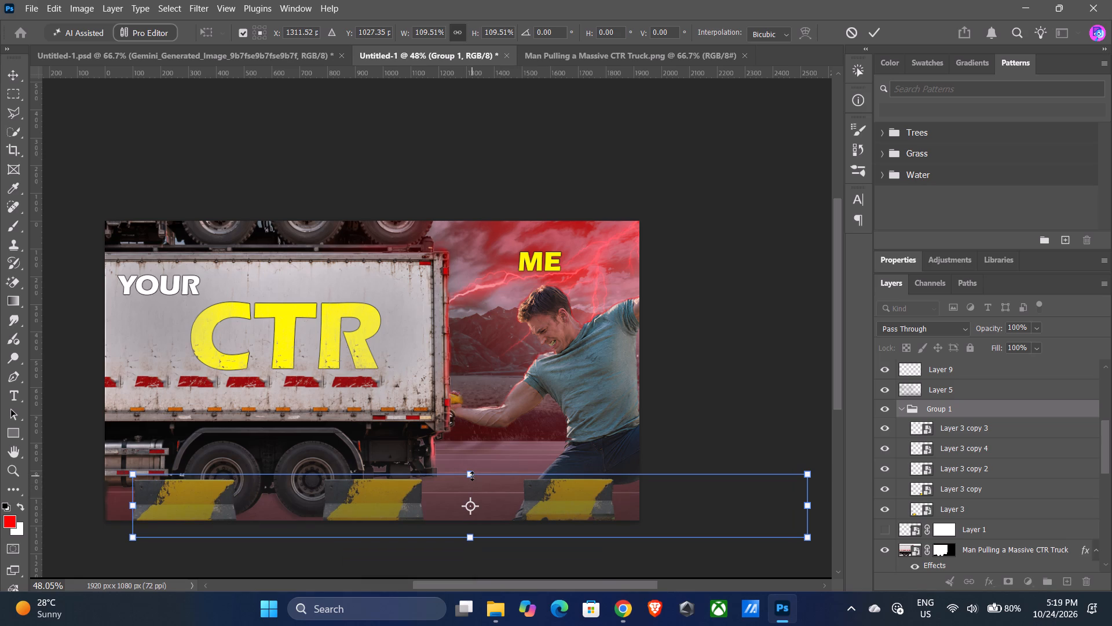
drag(472, 476, 470, 472)
drag(549, 510, 544, 508)
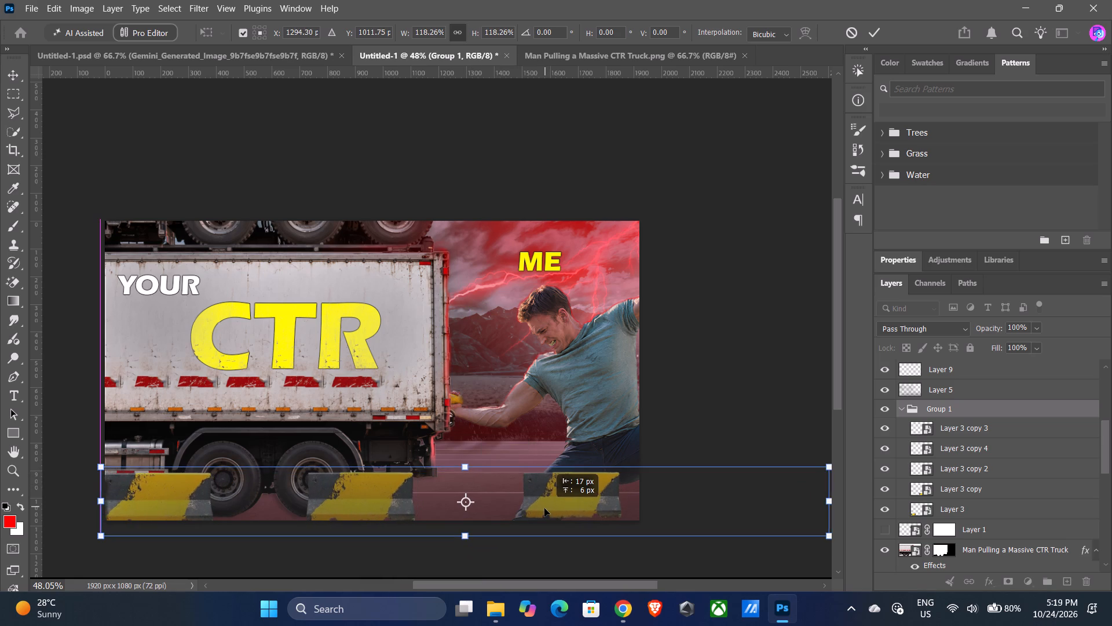
drag(544, 508, 540, 508)
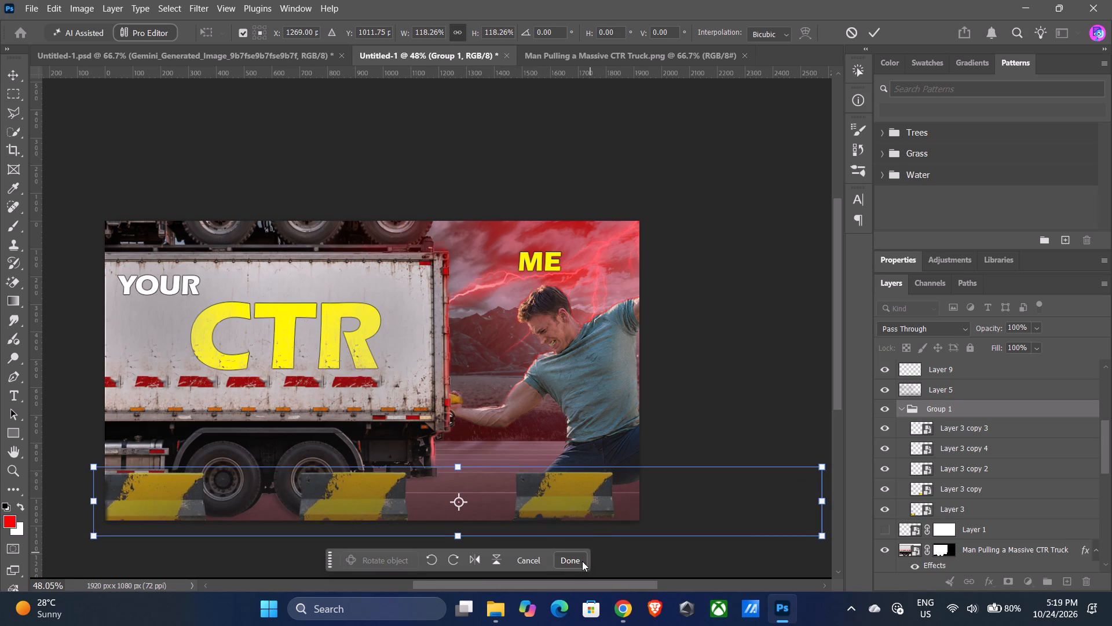
click(576, 558)
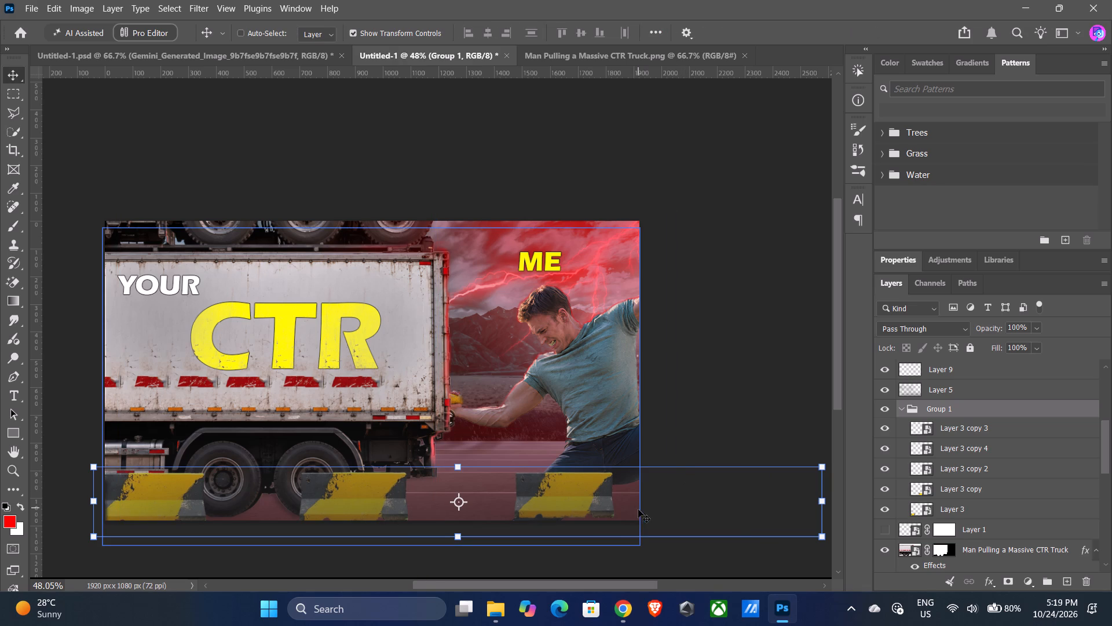
Select the striped barrier group and nudge it slightly lower along the bottom edge of the thumbnail.
click(597, 508)
click(582, 503)
click(360, 496)
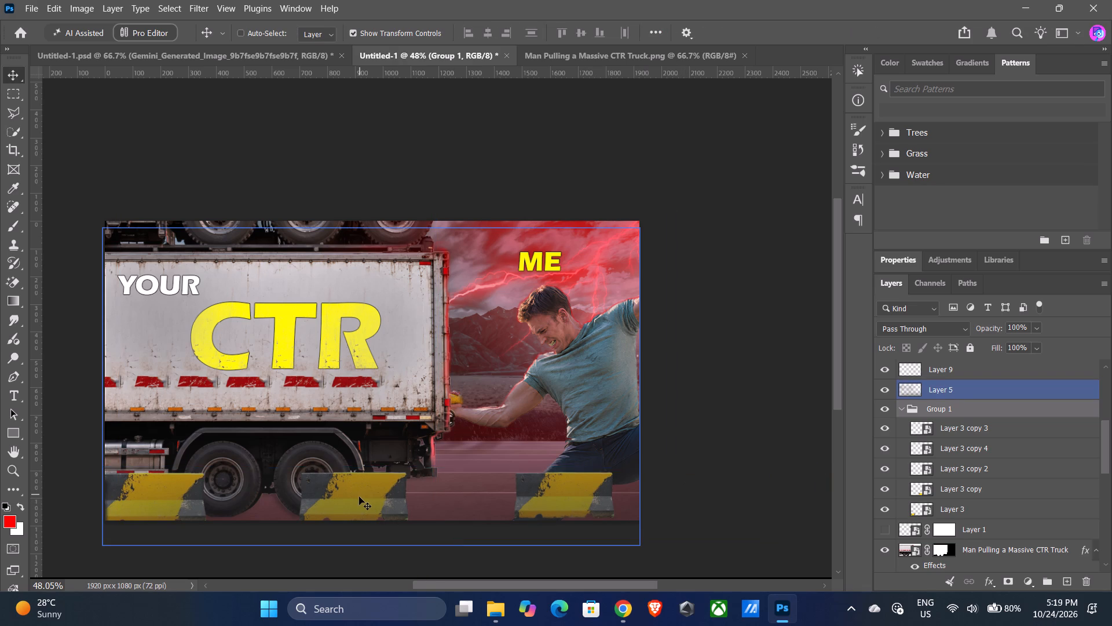
click(590, 506)
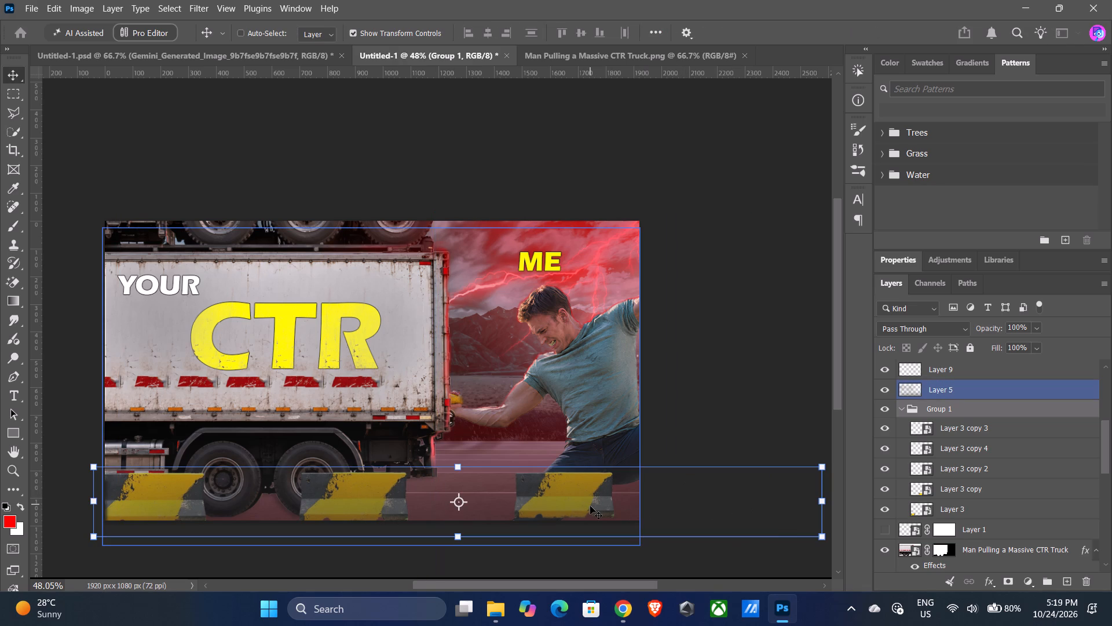
click(584, 512)
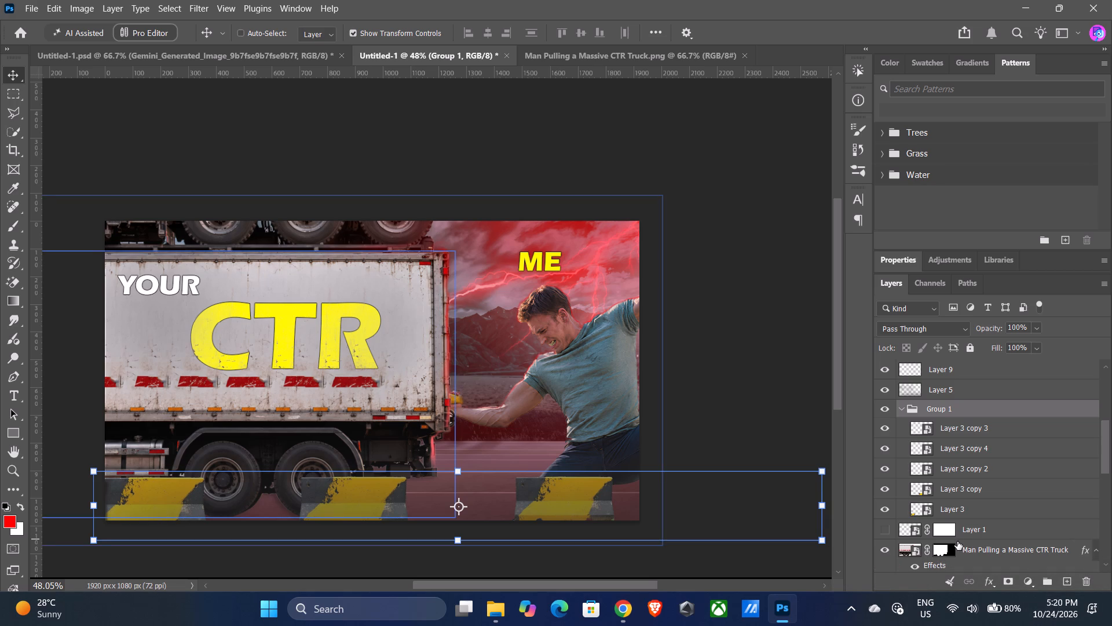
Toggle the visibility of Layer 4 and Layer 6 to compare their effect on the background.
scroll(957, 535, up, 1)
scroll(957, 535, down, 7)
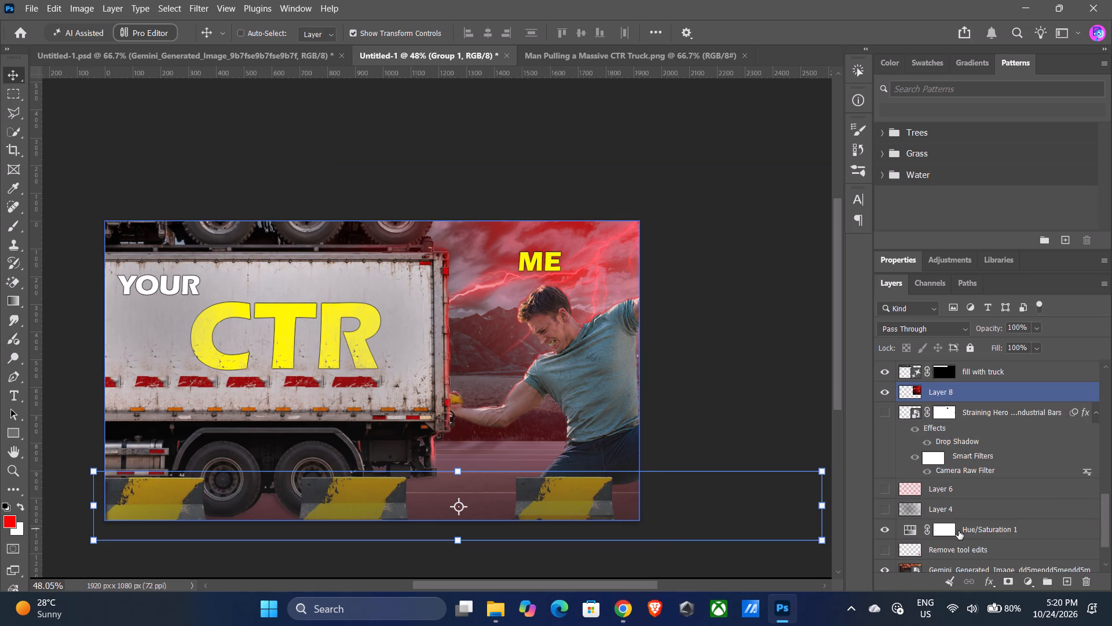
click(881, 509)
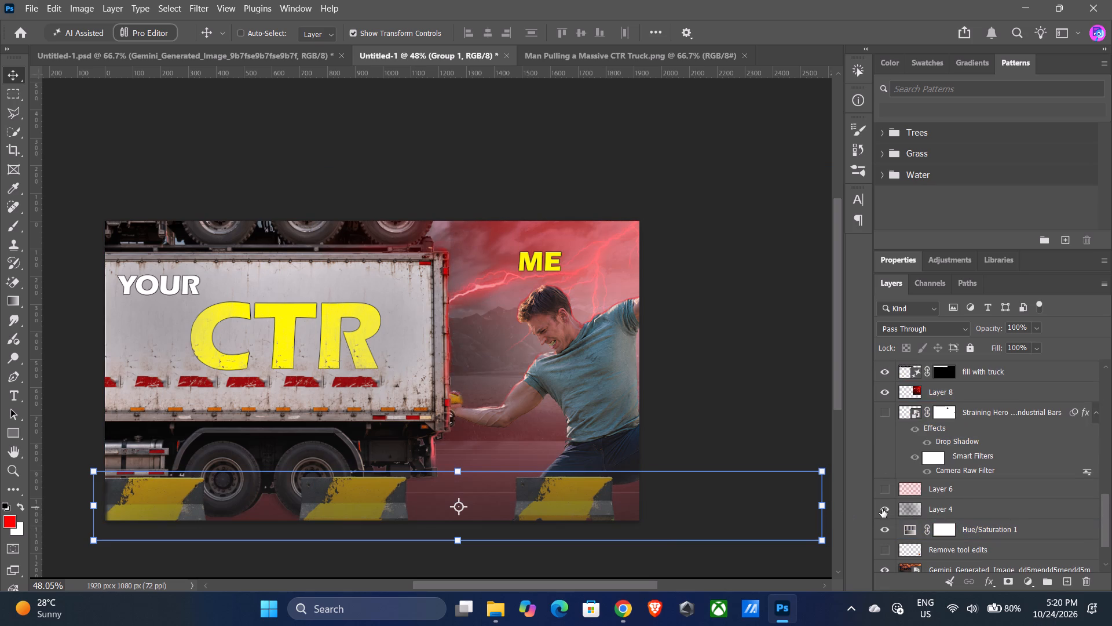
click(882, 509)
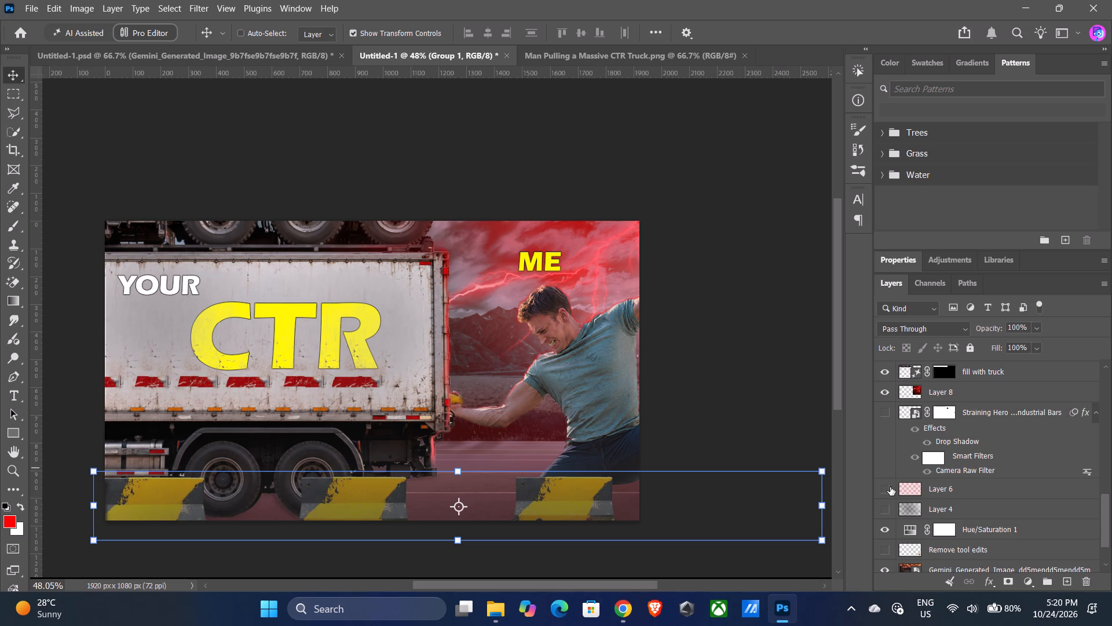
click(888, 489)
click(888, 489)
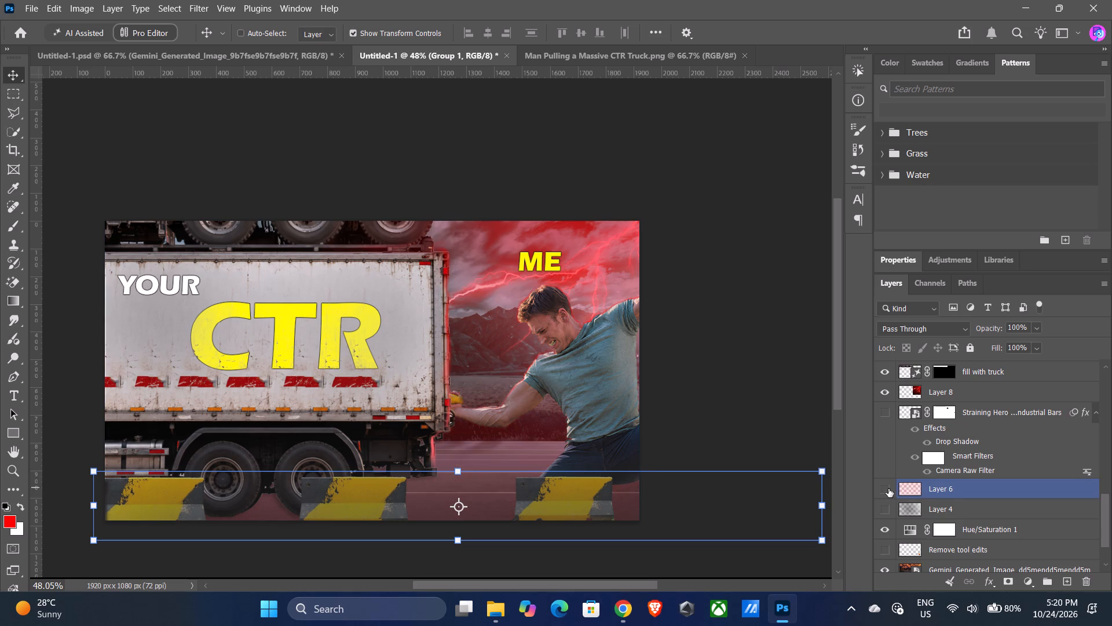
Add a new empty layer directly above Layer 6.
click(957, 488)
click(1070, 585)
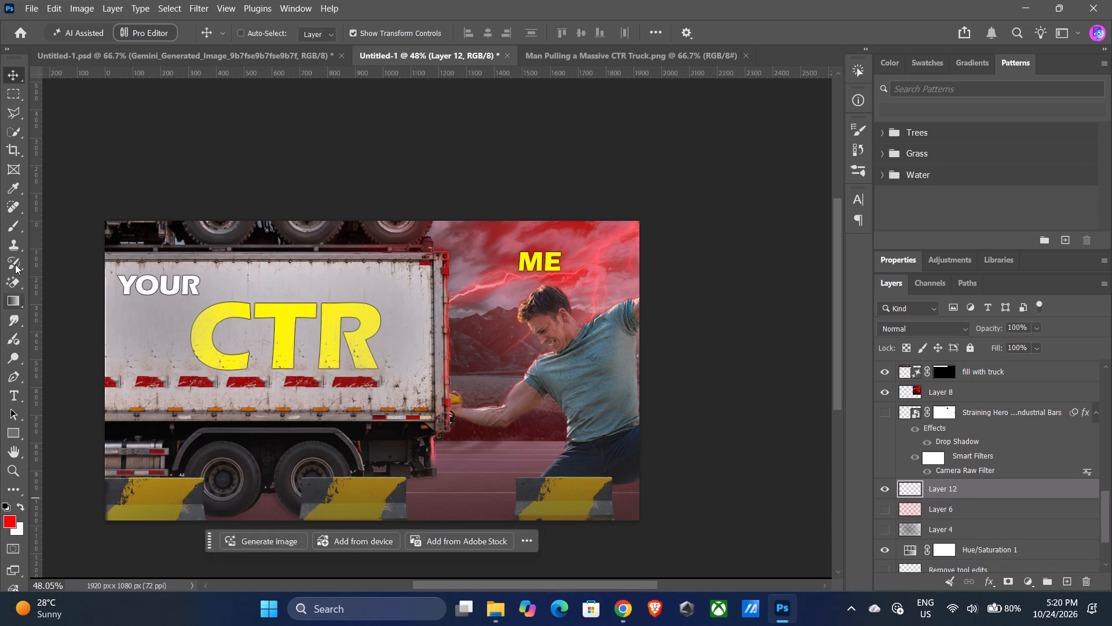
Set up a soft Brush about 1255 px wide with 0% hardness, 49% opacity and 47% flow.
click(12, 228)
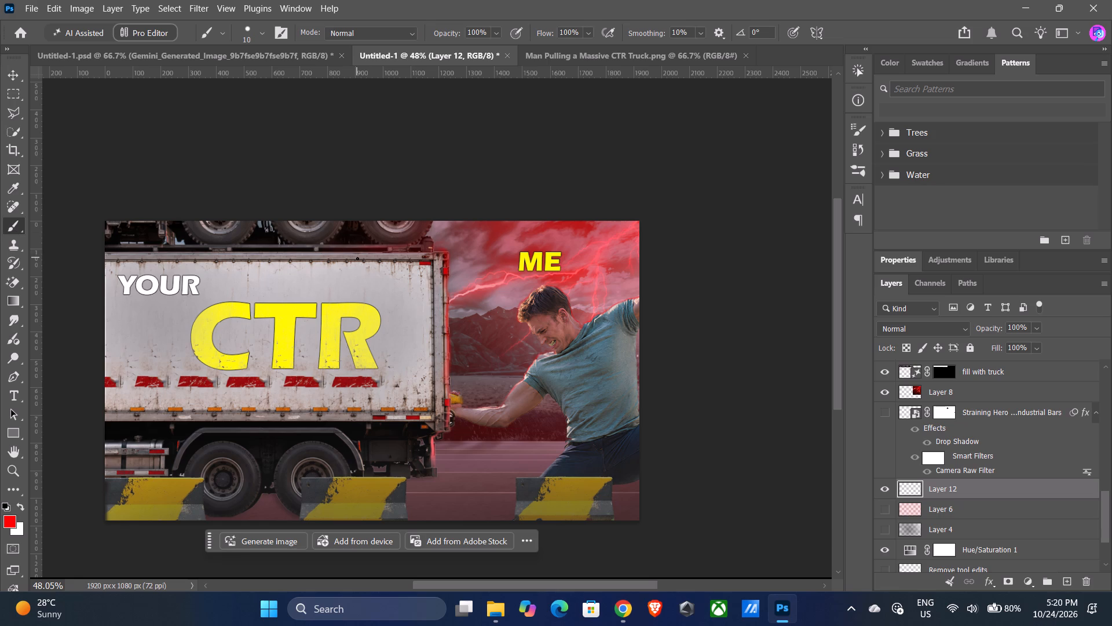
alt+right_drag(357, 259, 564, 279)
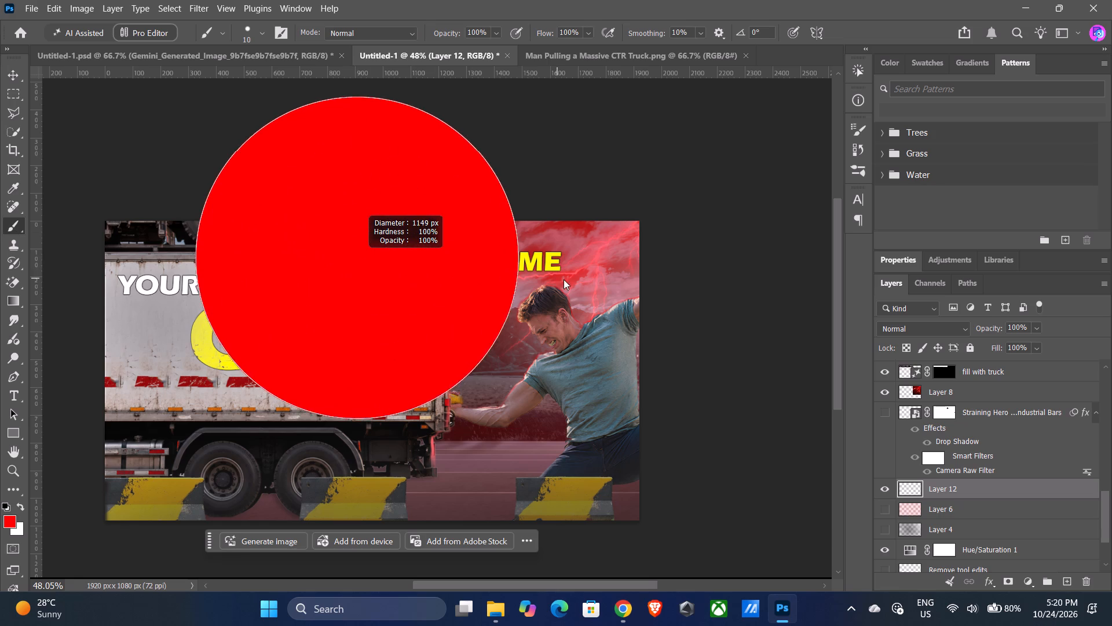
alt+right_drag(564, 279, 513, 0)
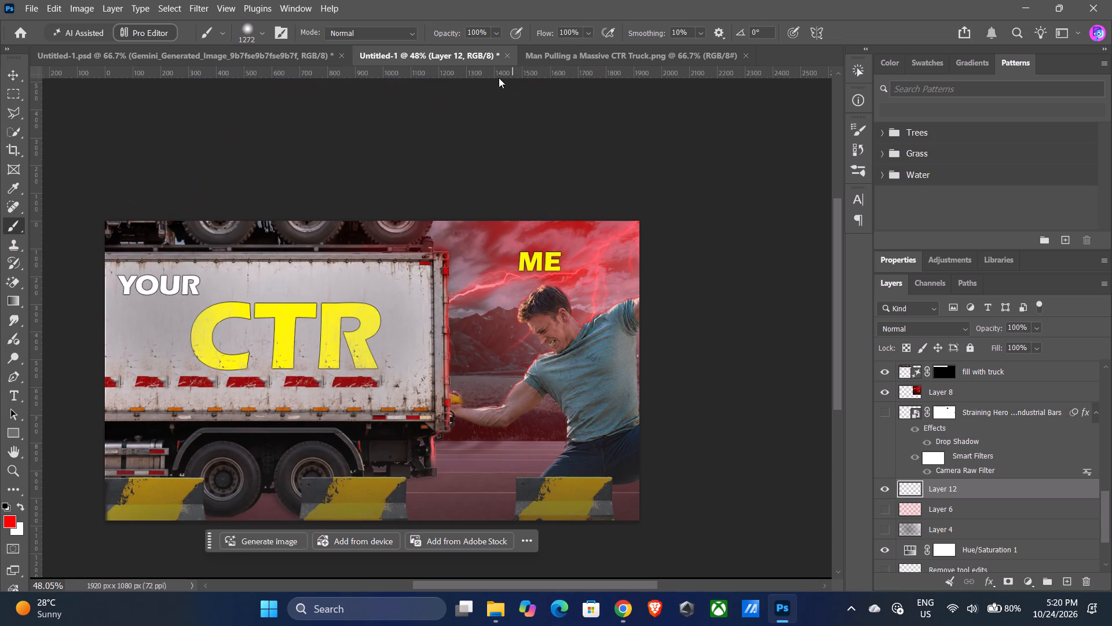
alt+right_drag(555, 378, 423, 162)
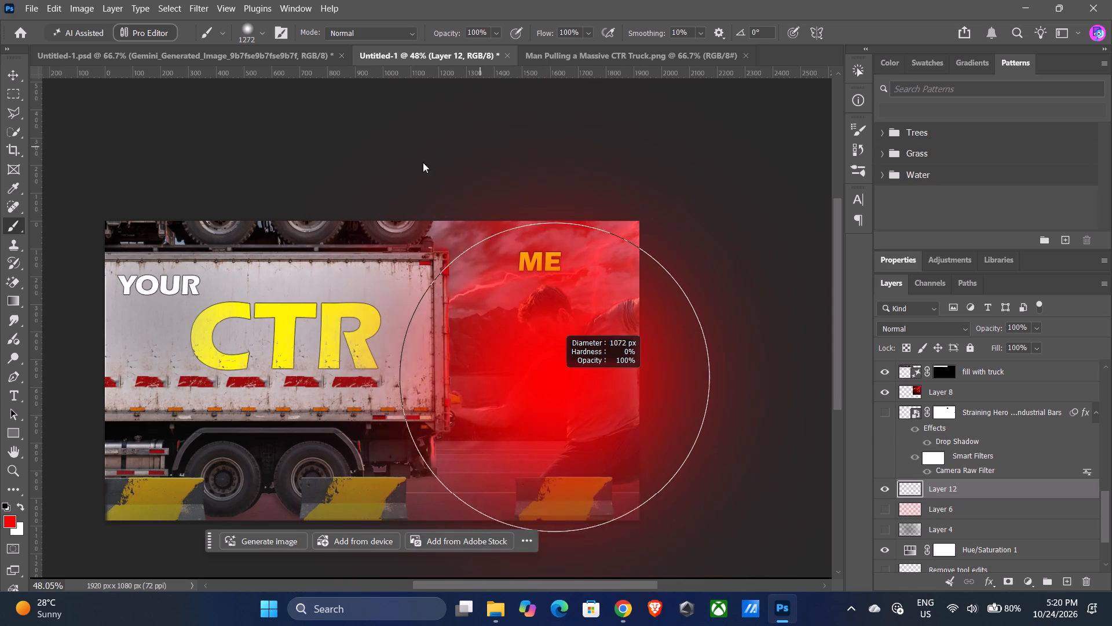
alt+right_drag(423, 162, 511, 168)
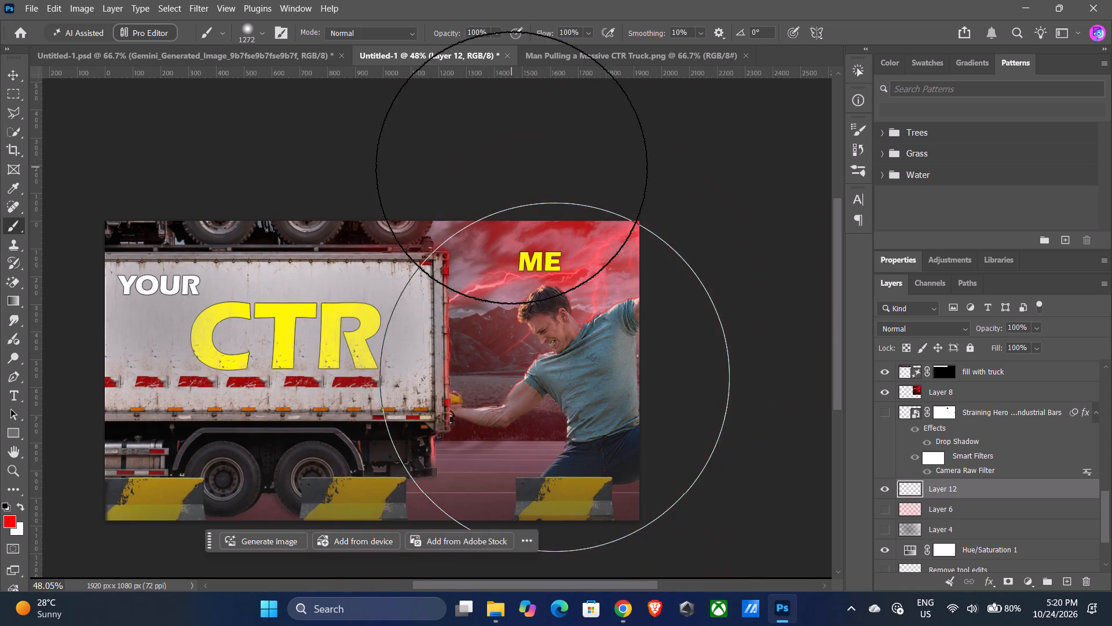
click(498, 32)
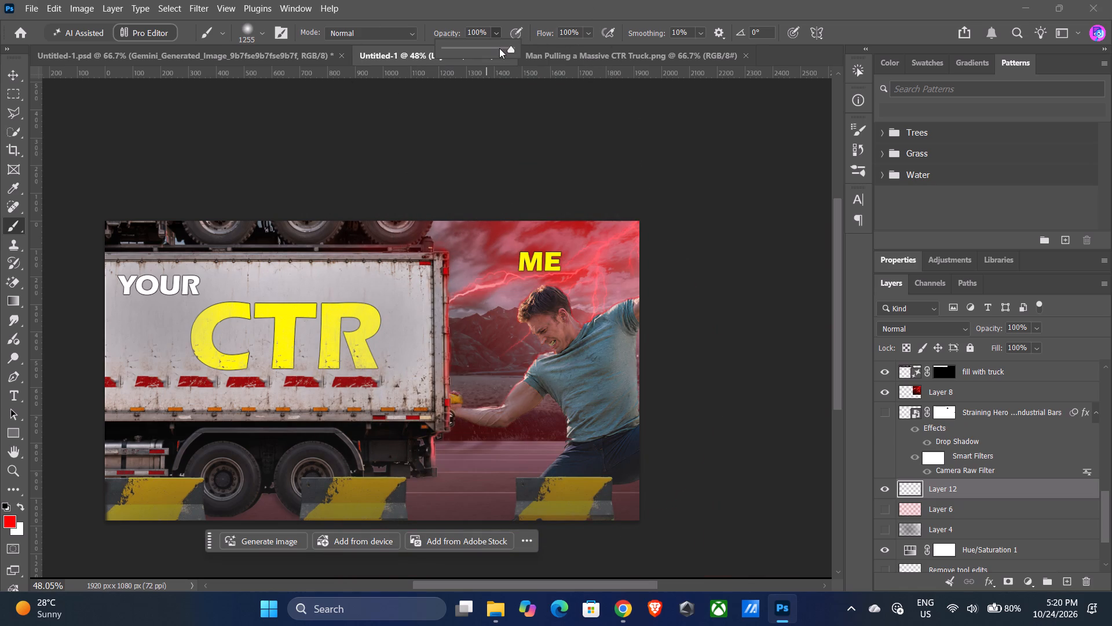
click(477, 48)
click(586, 33)
click(568, 45)
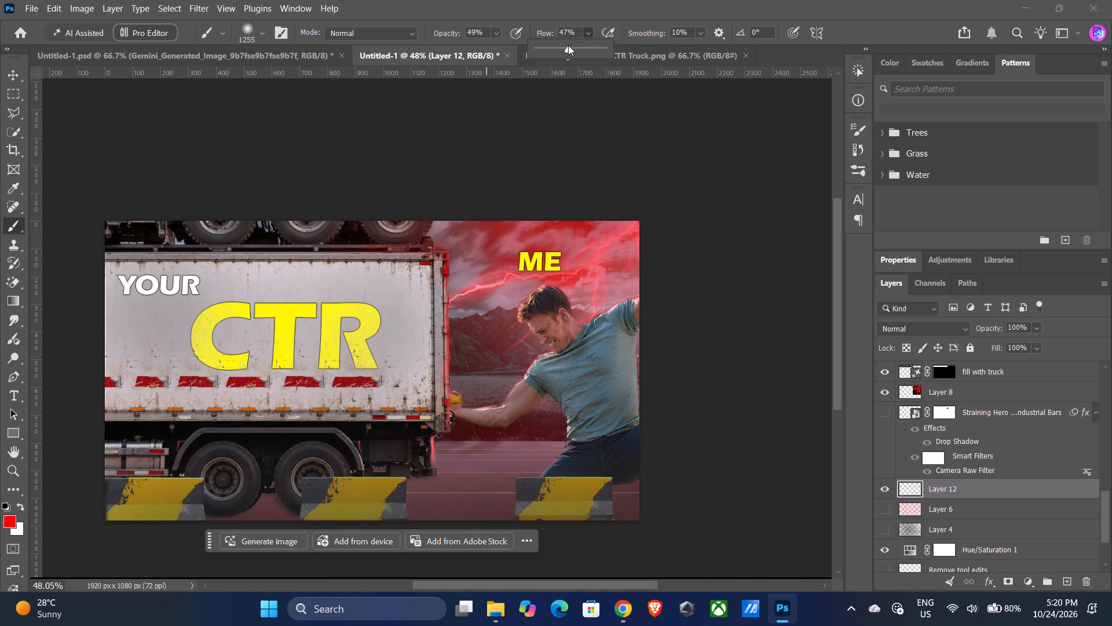
Set the foreground colour to black (#000000) and paint soft shading over the red background around the man on the new layer.
click(10, 518)
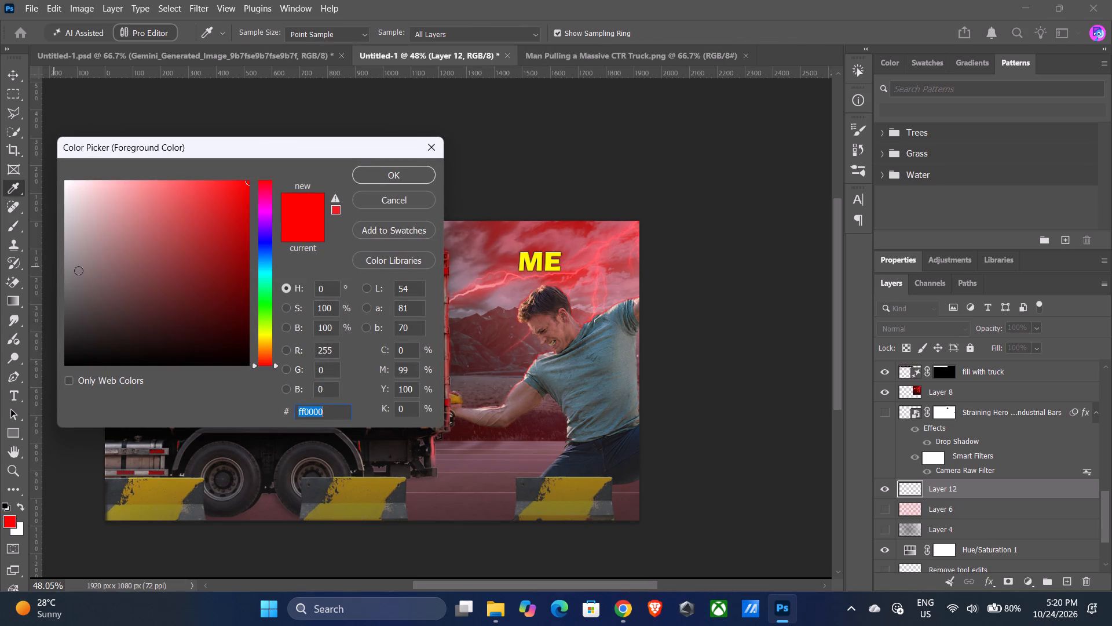
drag(76, 276, 78, 365)
drag(78, 381, 71, 443)
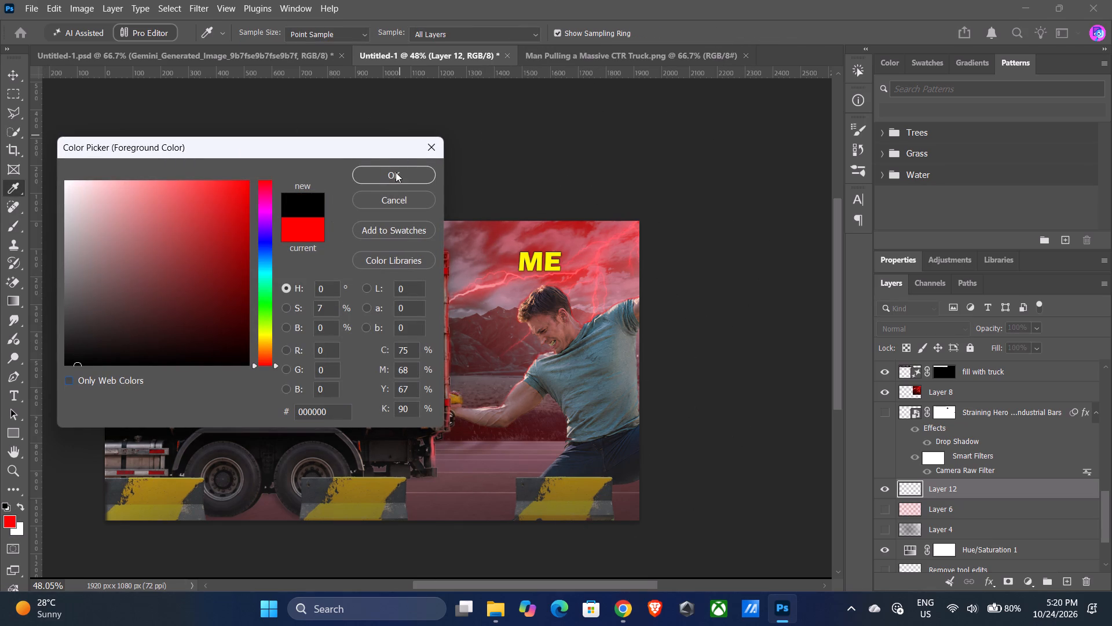
click(396, 172)
click(531, 311)
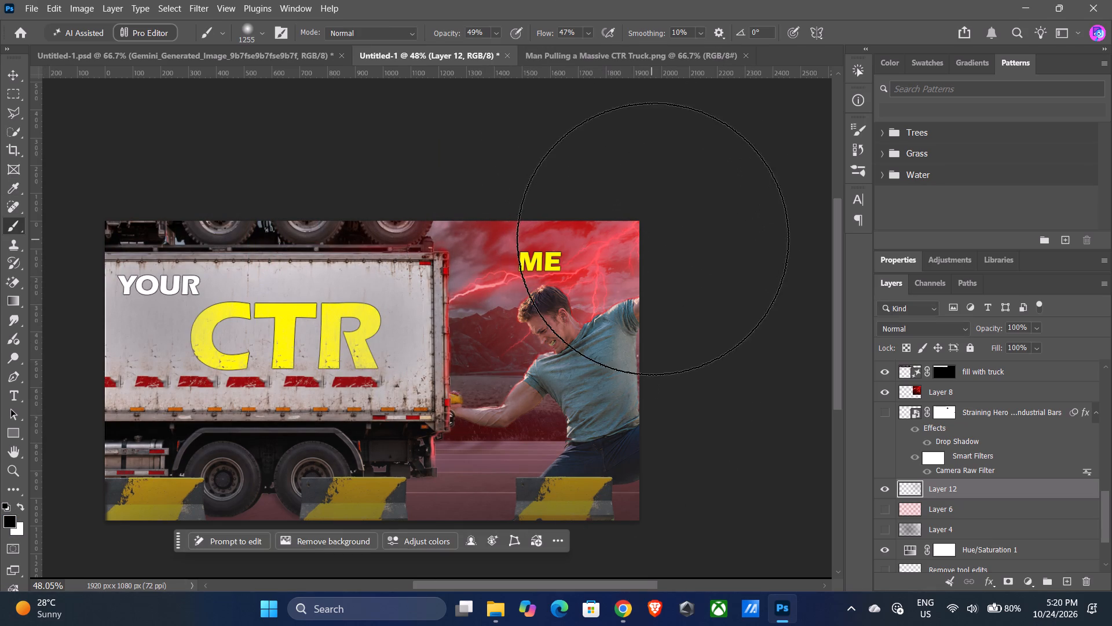
click(682, 198)
click(717, 245)
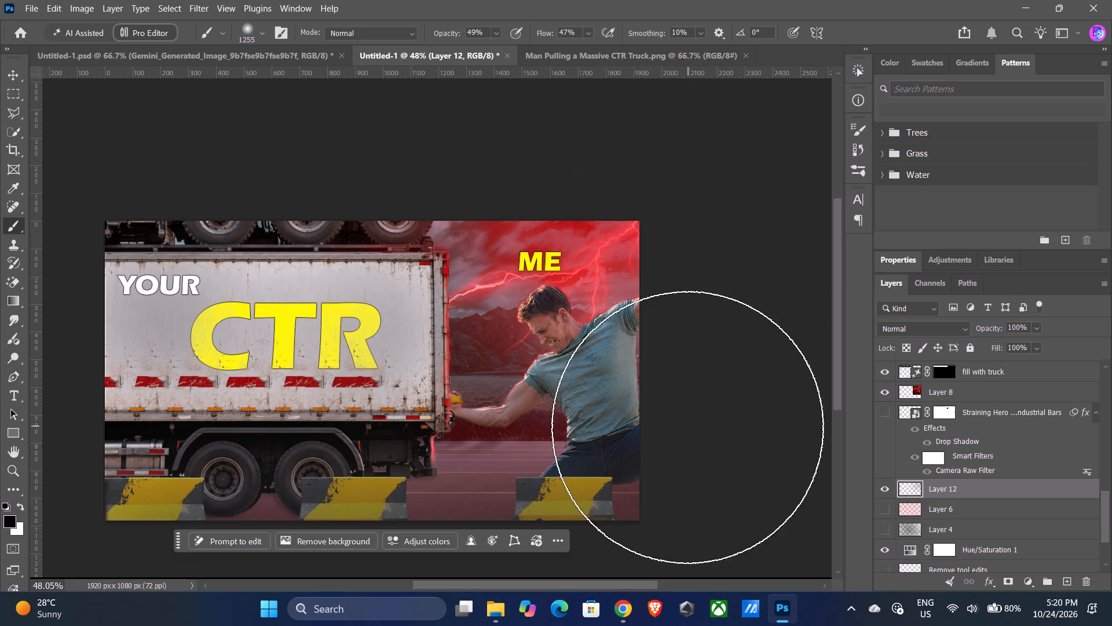
click(425, 299)
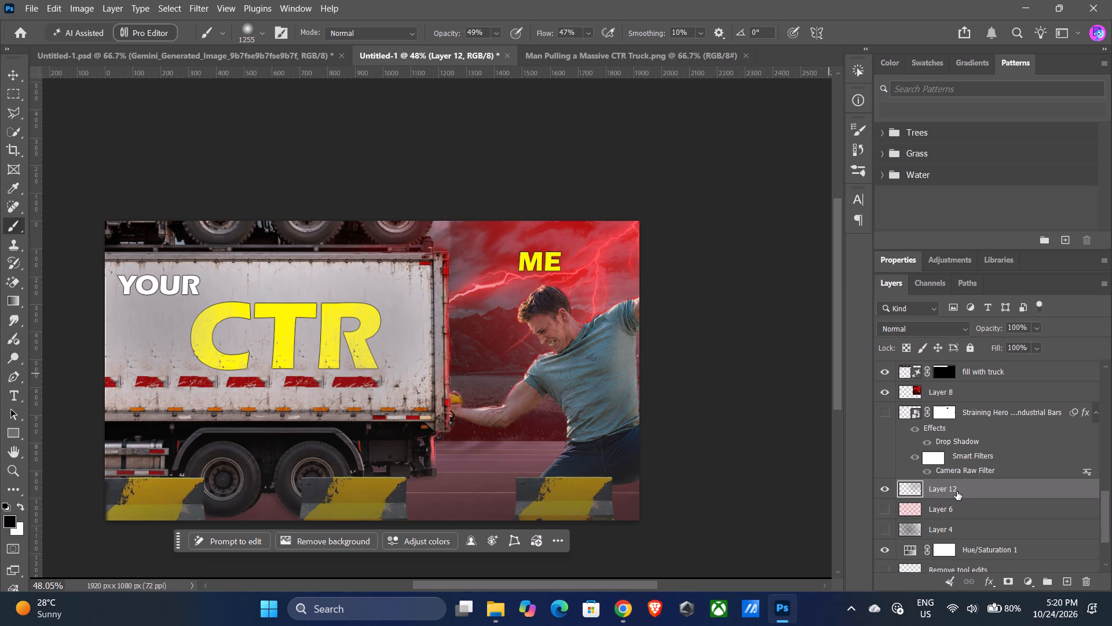
Move the "fill with truck" layer down the stack to sit between Hue/Saturation 1 and Remove tool edits.
scroll(956, 503, up, 1)
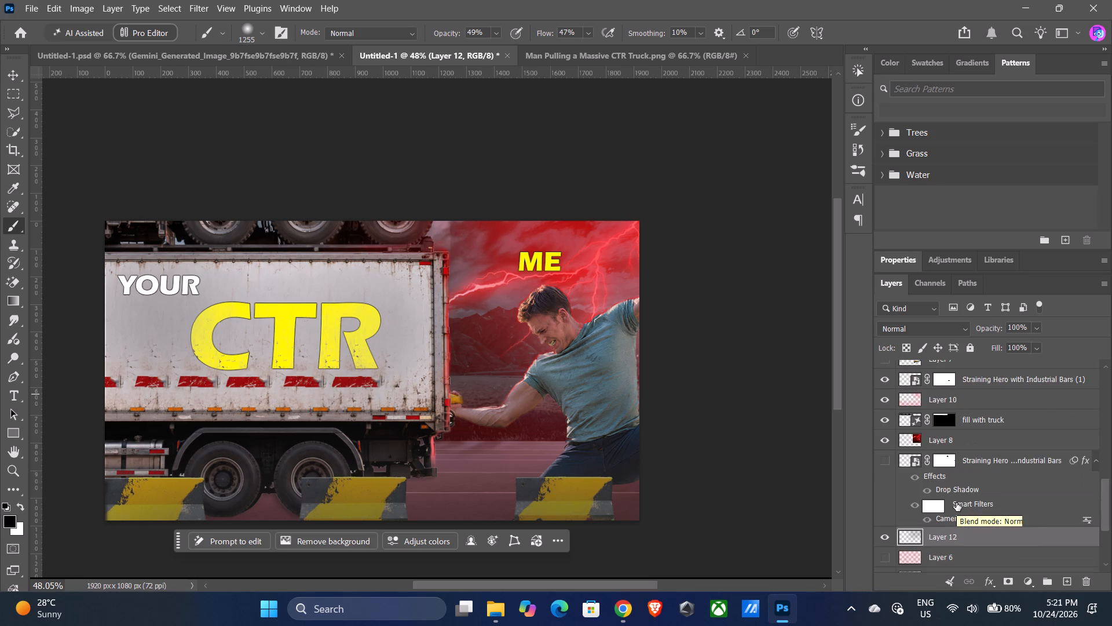
click(976, 422)
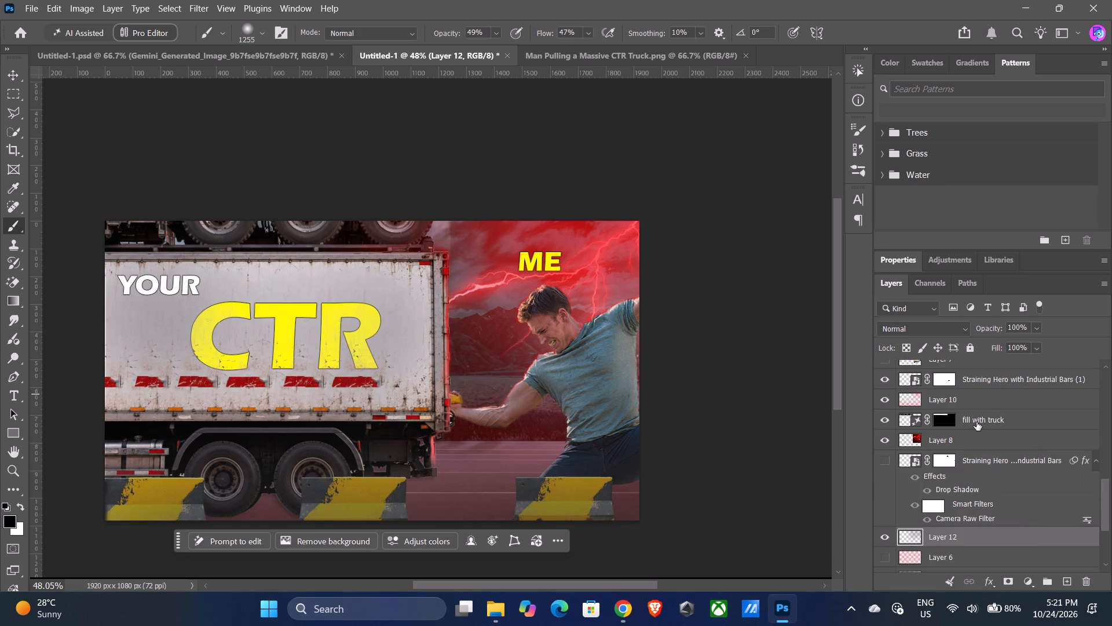
drag(976, 422, 971, 588)
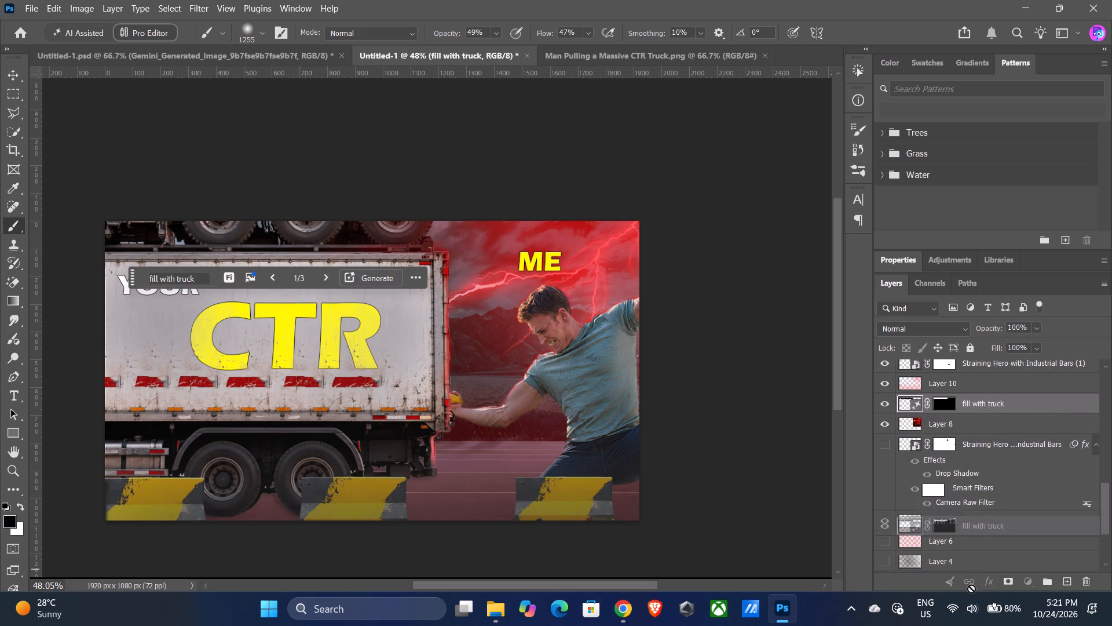
drag(971, 588, 965, 532)
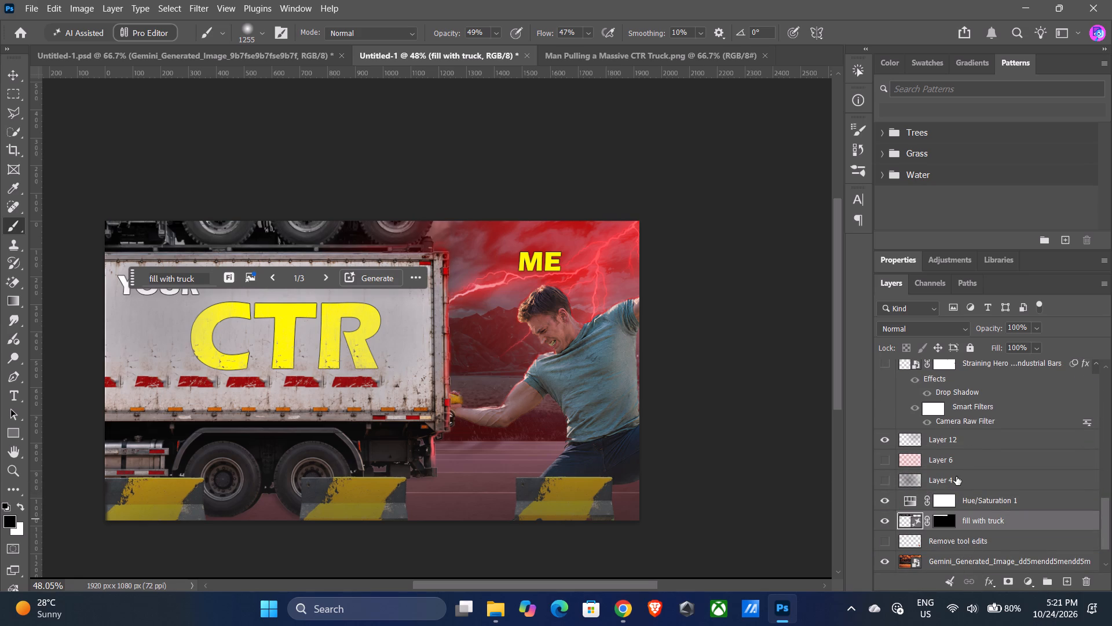
On Layer 12, brush soft black shading beside the truck's rear, at the background's far edge, along the road and behind the truck.
click(943, 442)
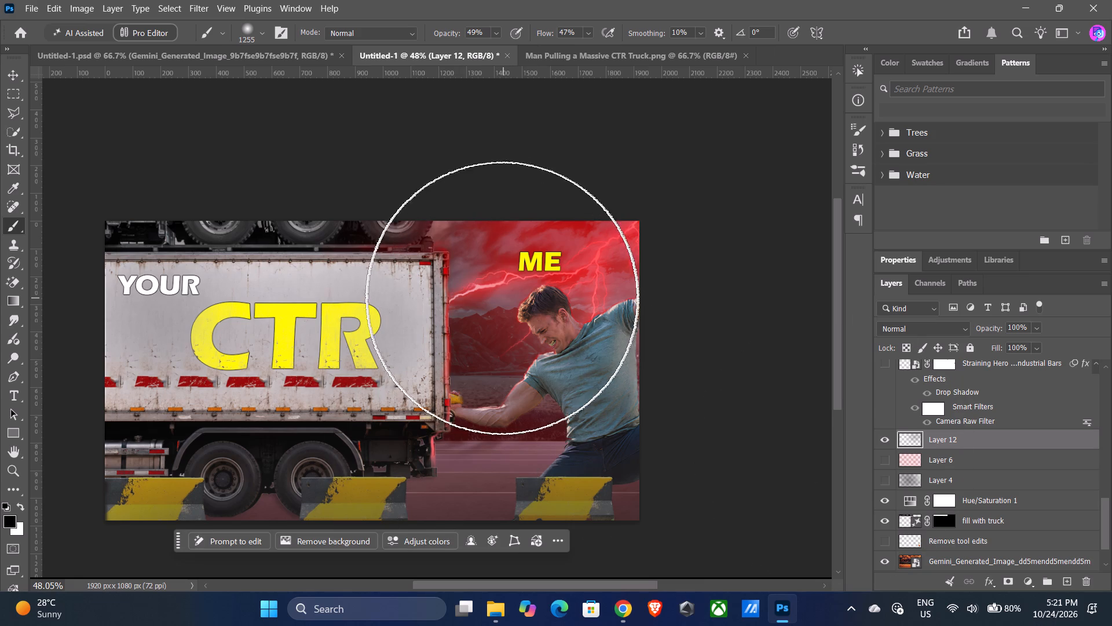
click(457, 268)
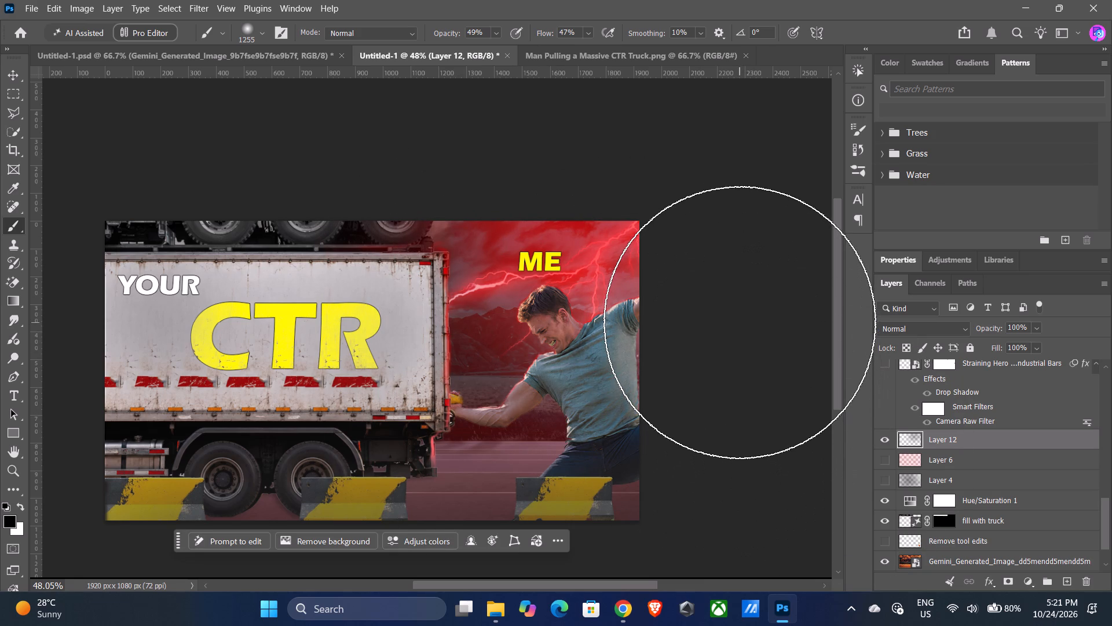
click(740, 322)
click(506, 522)
click(632, 504)
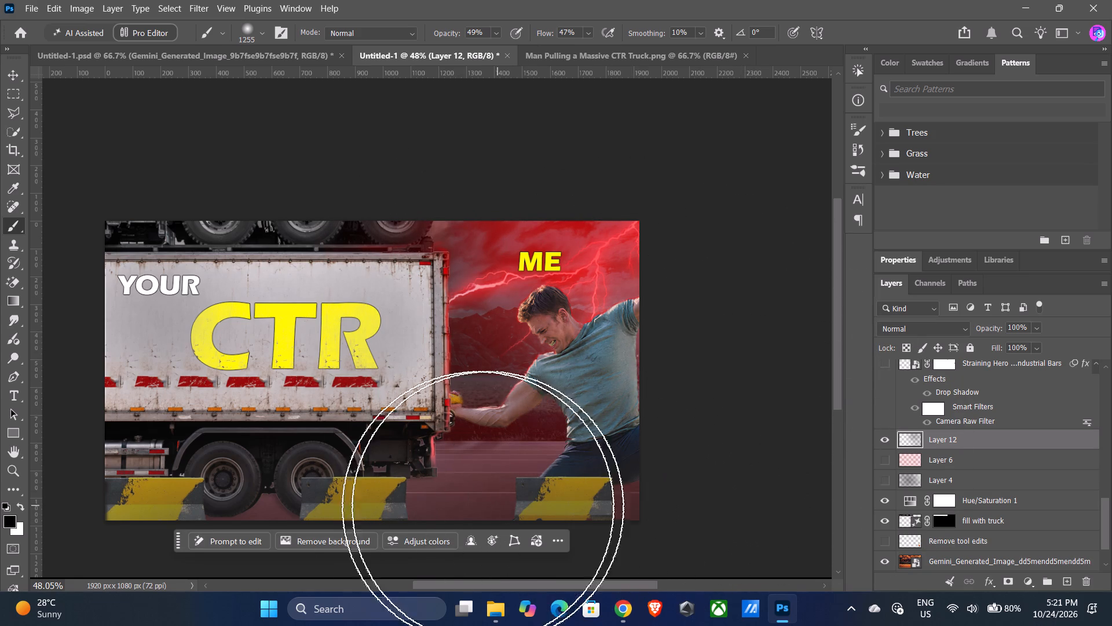
click(202, 518)
click(370, 479)
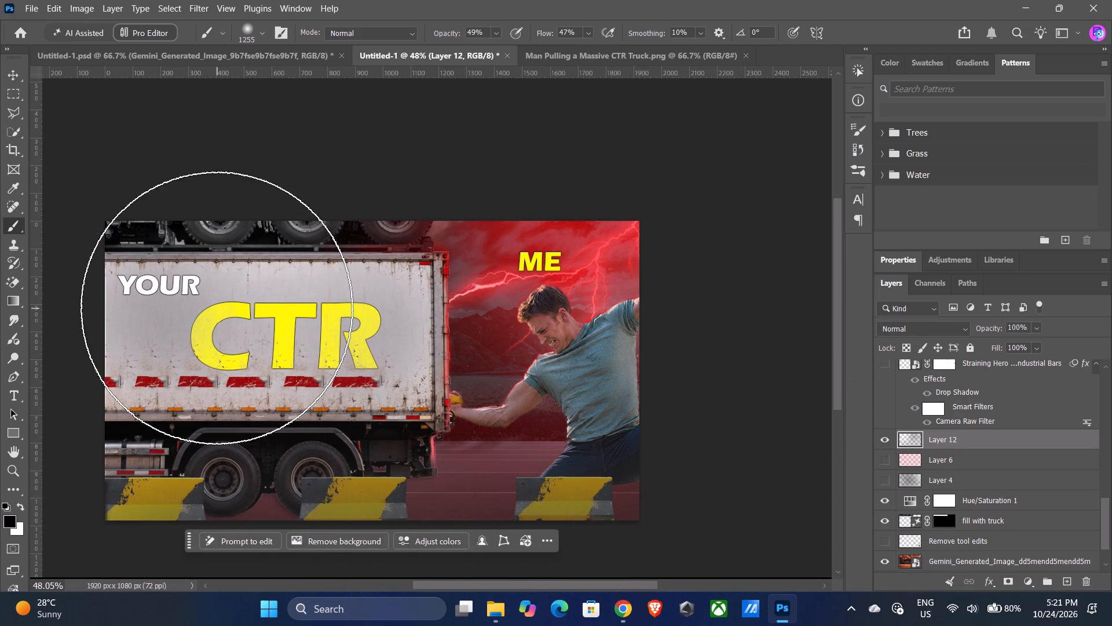
click(214, 281)
click(388, 210)
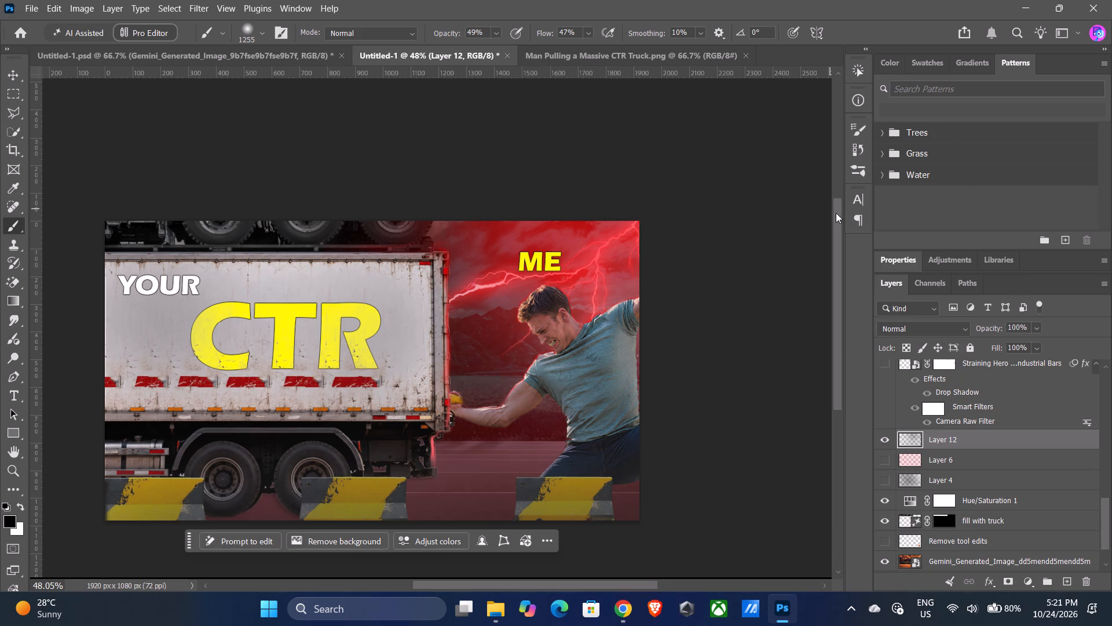
Build up more soft black shading on Layer 12 around the upper corner and outer edge of the background behind the man.
click(707, 206)
click(666, 235)
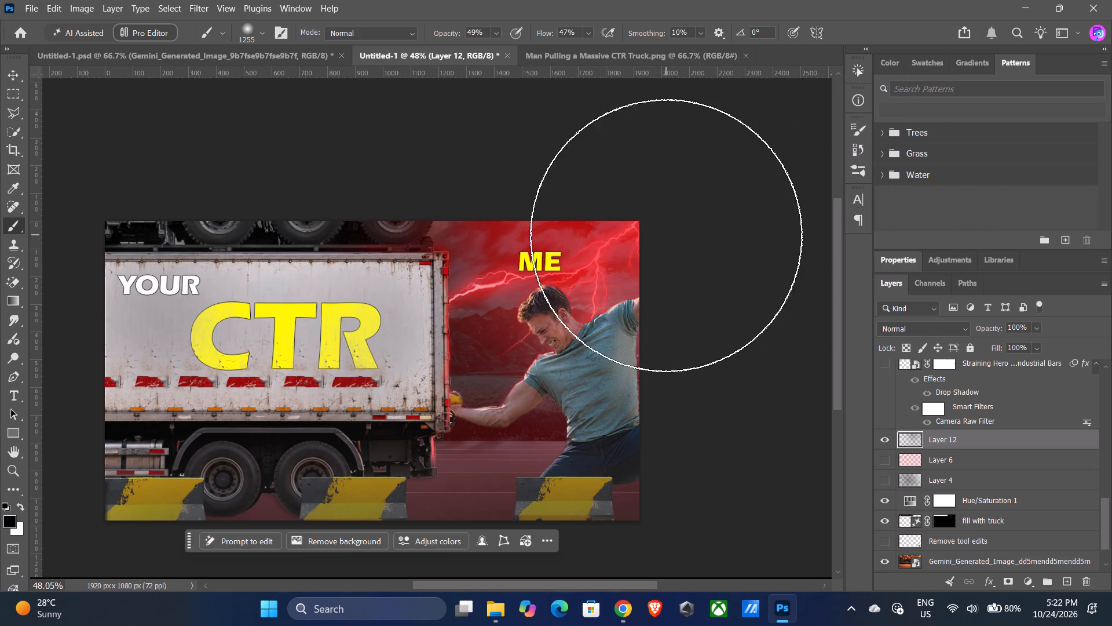
click(642, 217)
click(667, 206)
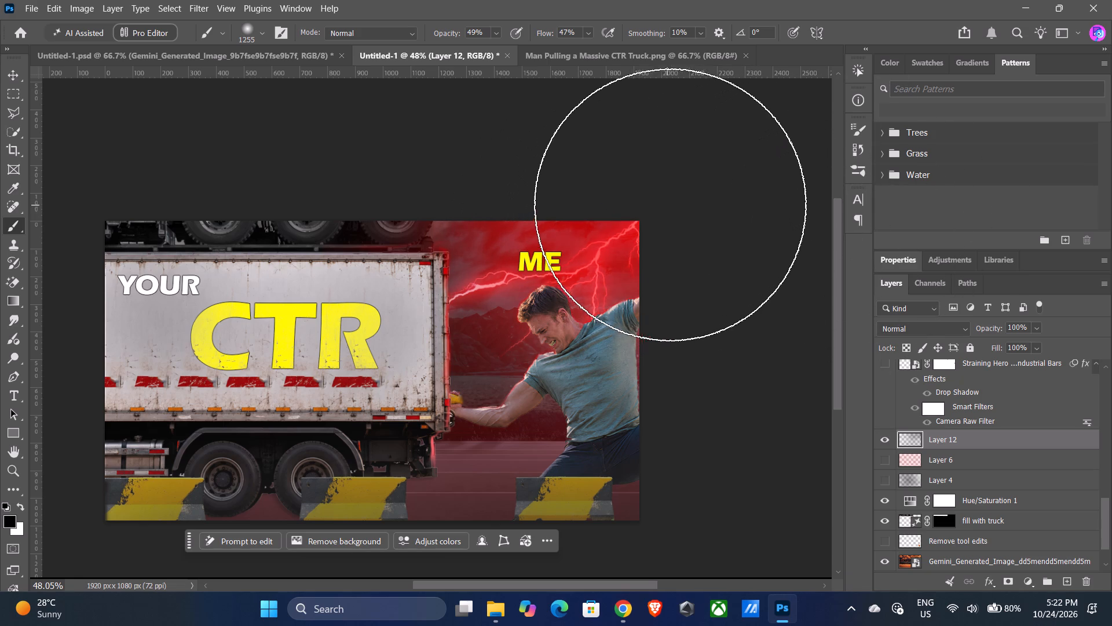
click(728, 190)
double_click(731, 191)
click(677, 211)
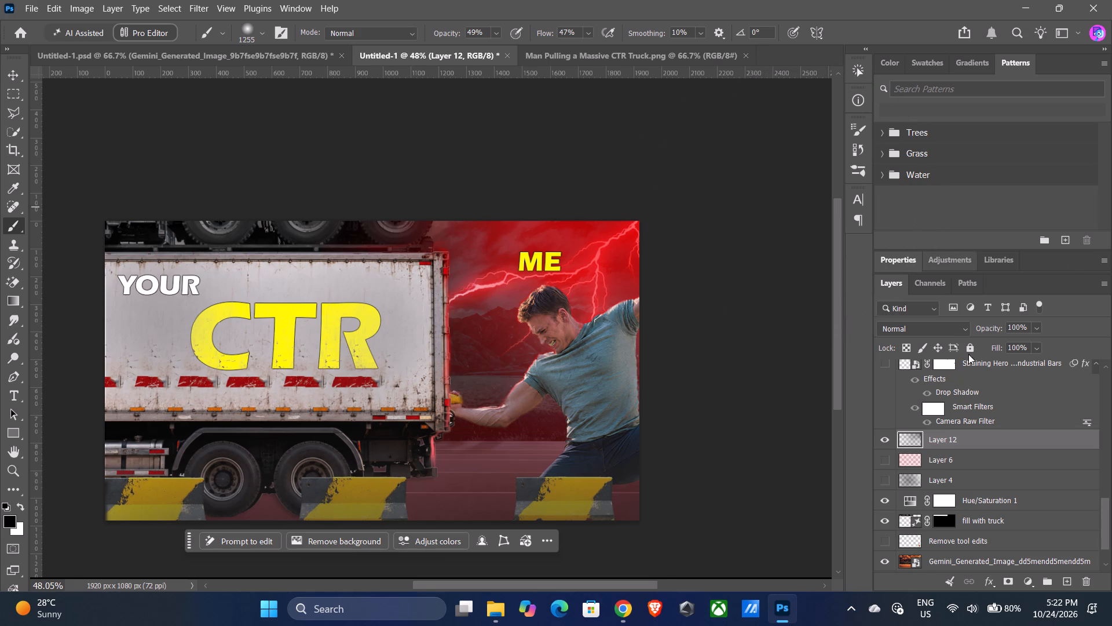
click(744, 387)
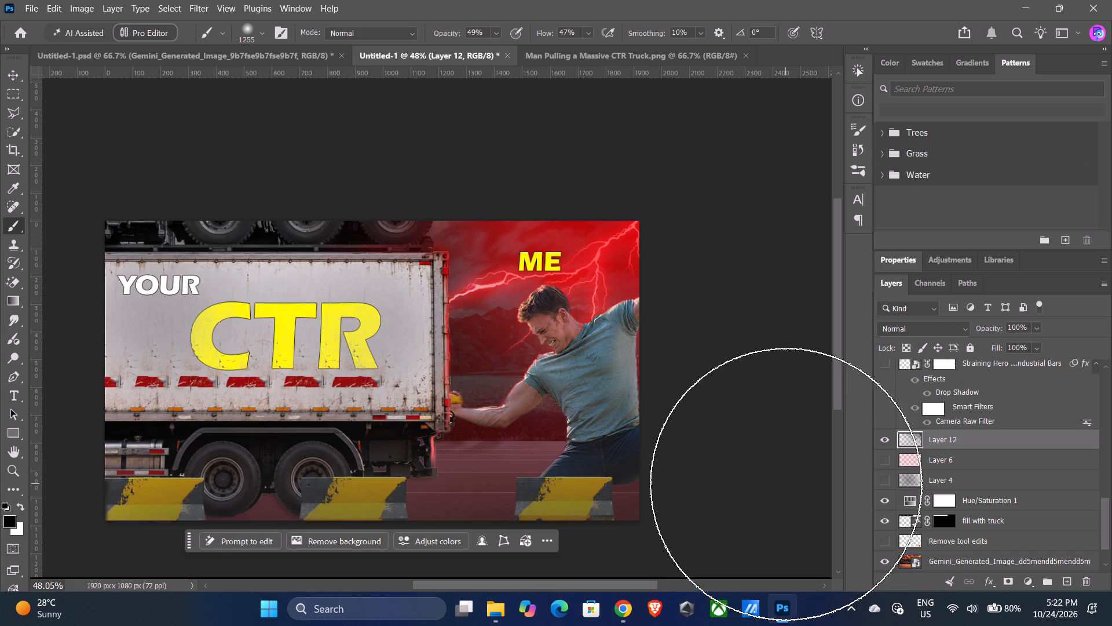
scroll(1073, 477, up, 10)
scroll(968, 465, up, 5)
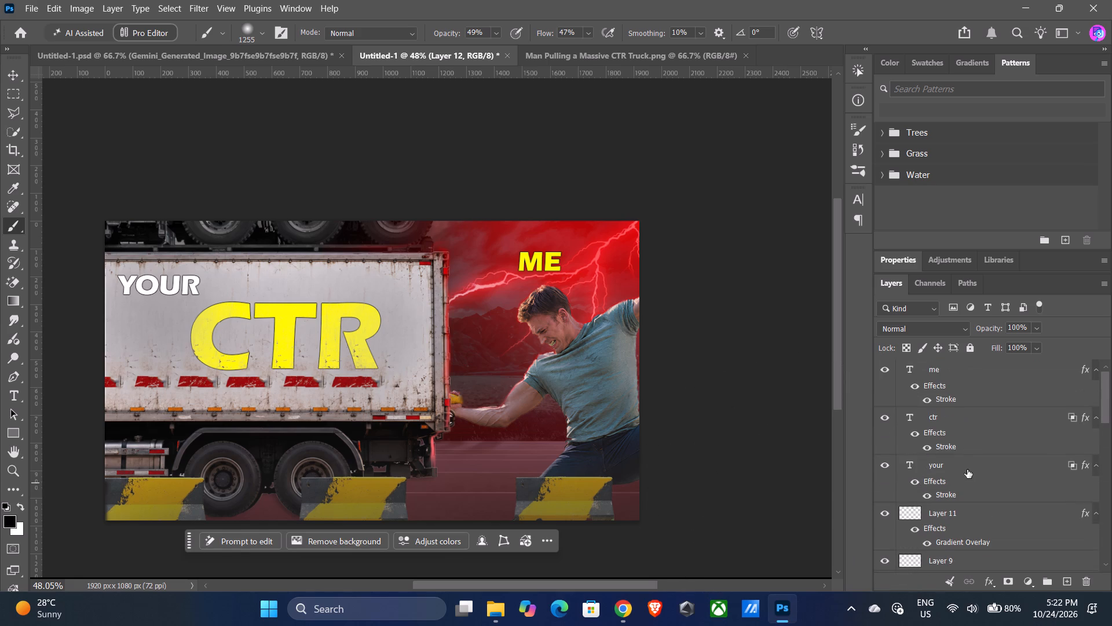
Select Layer 11 and reduce the brush to an 8 px tip with 100% hardness.
scroll(967, 469, up, 3)
scroll(960, 530, down, 1)
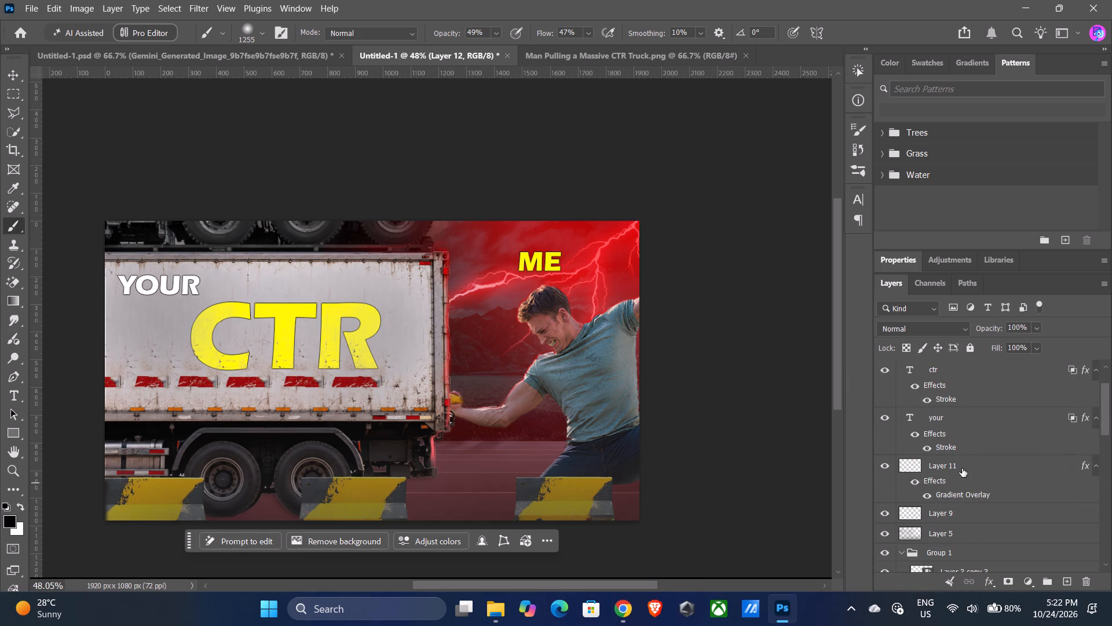
click(962, 468)
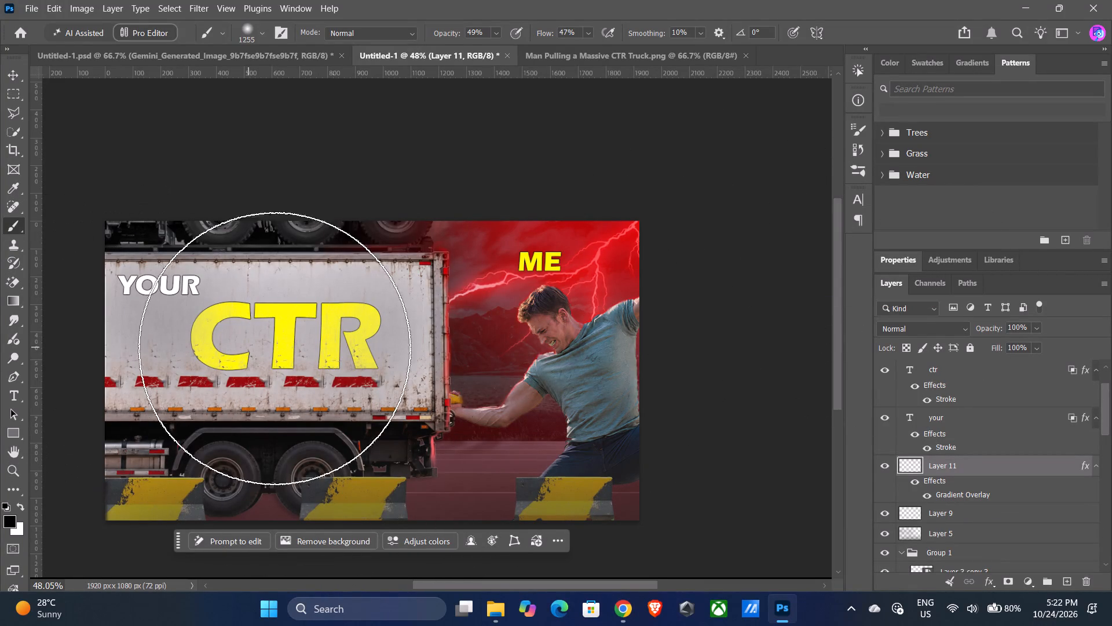
alt+right_drag(562, 370, 515, 377)
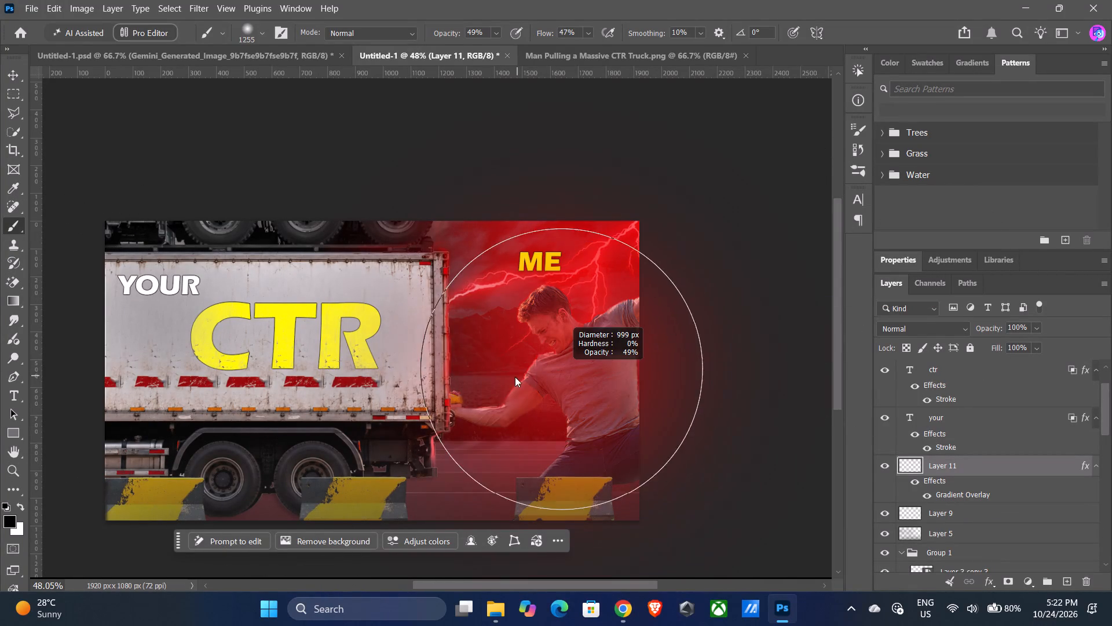
alt+right_drag(515, 377, 354, 409)
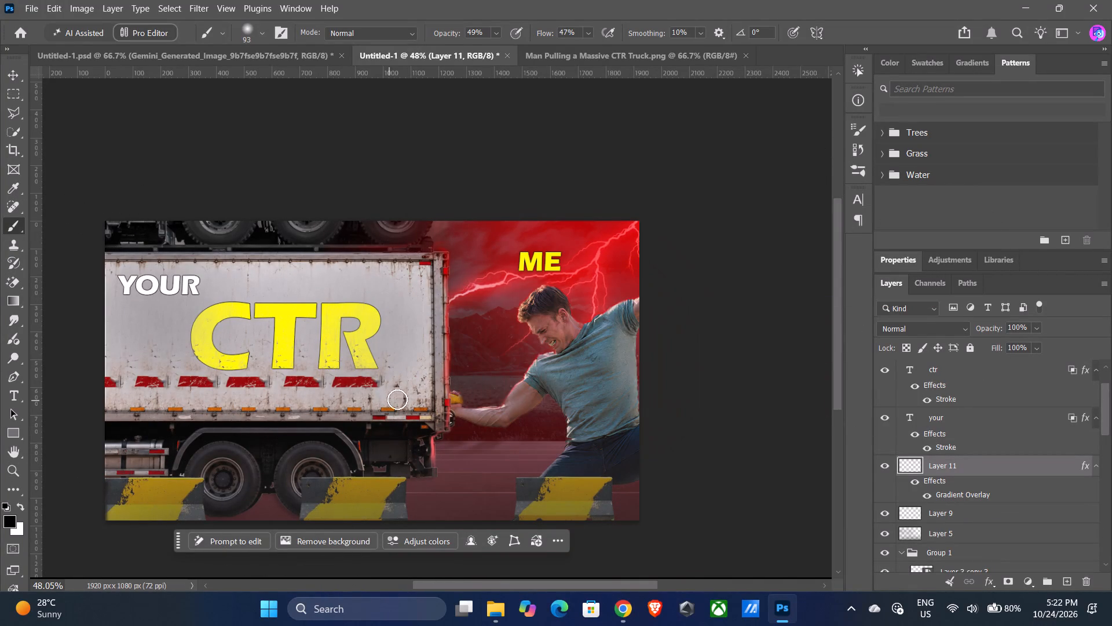
alt+scroll(551, 364, up, 17)
scroll(596, 372, up, 4)
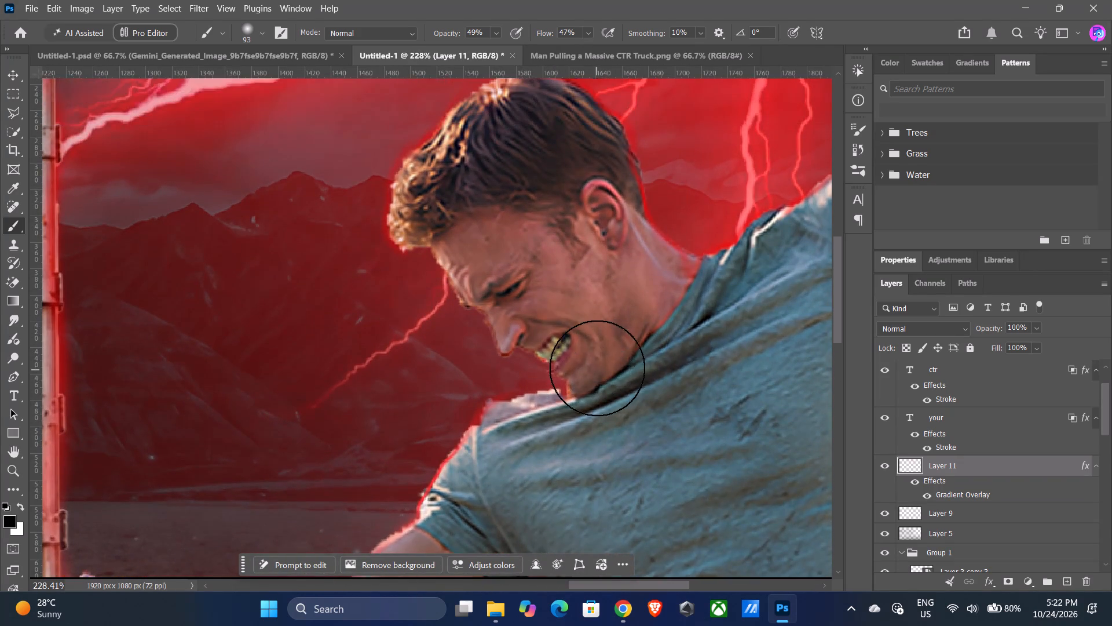
scroll(597, 368, up, 16)
alt+right_drag(630, 340, 568, 362)
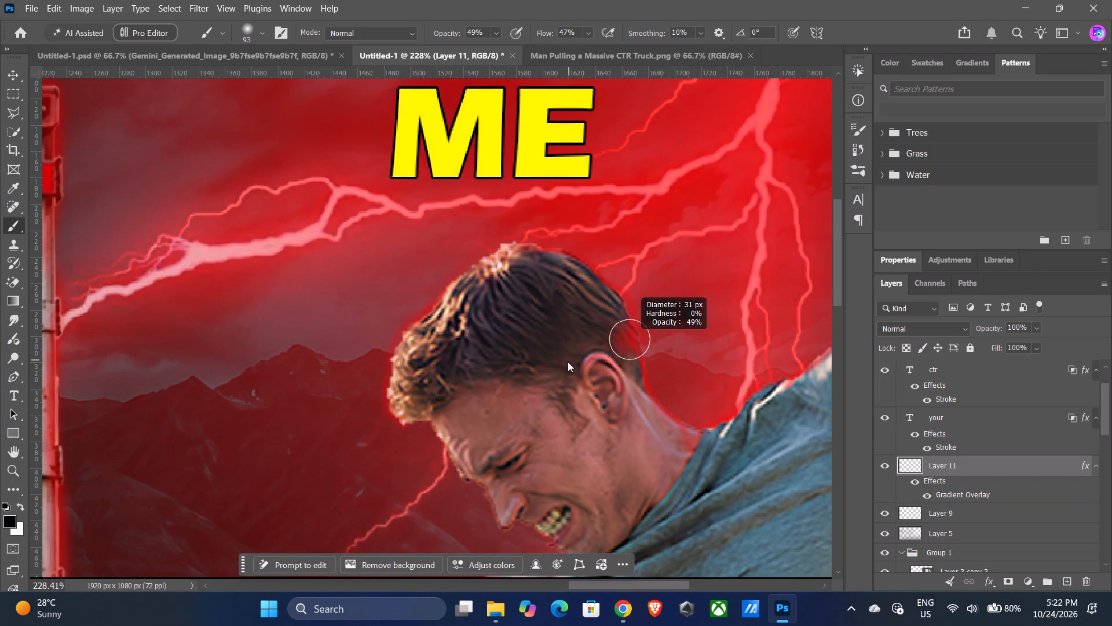
alt+right_drag(568, 362, 506, 496)
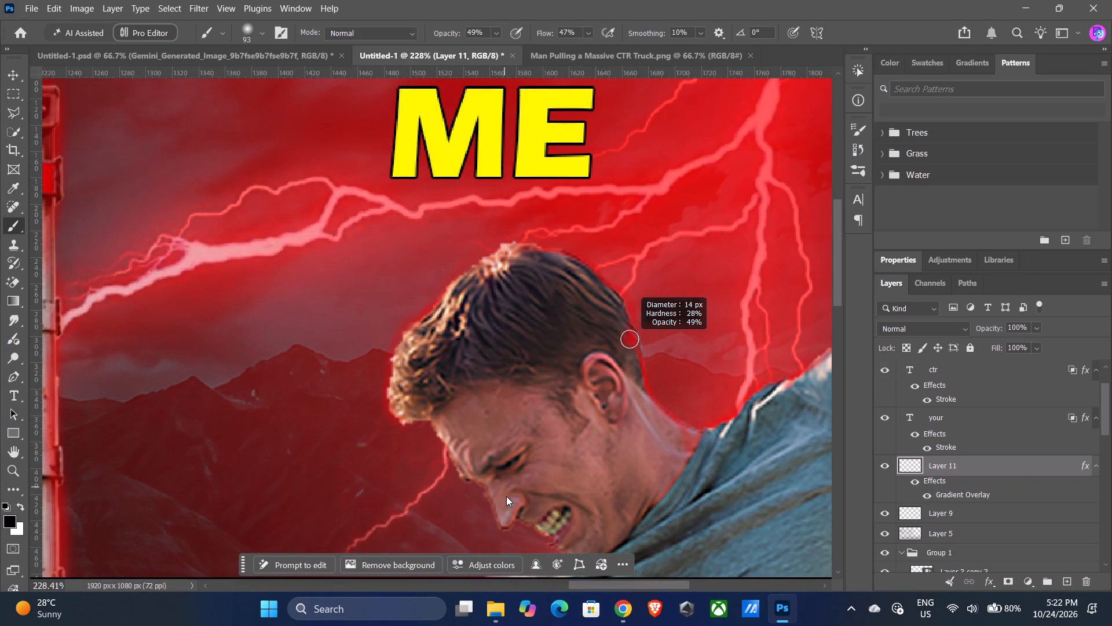
alt+right_drag(506, 496, 515, 589)
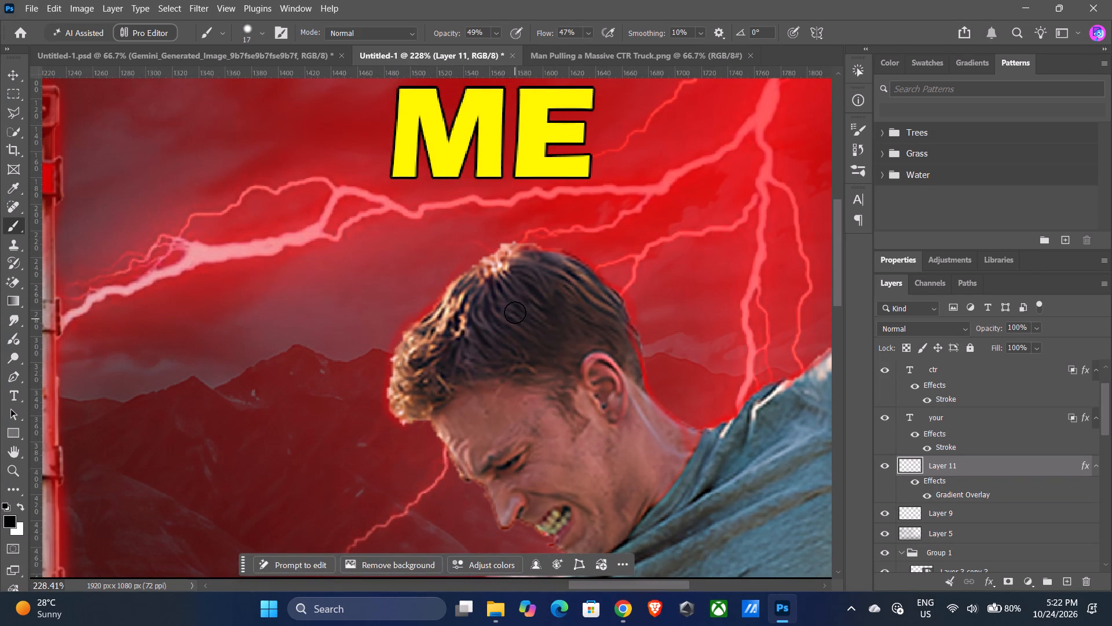
alt+right_drag(514, 310, 506, 474)
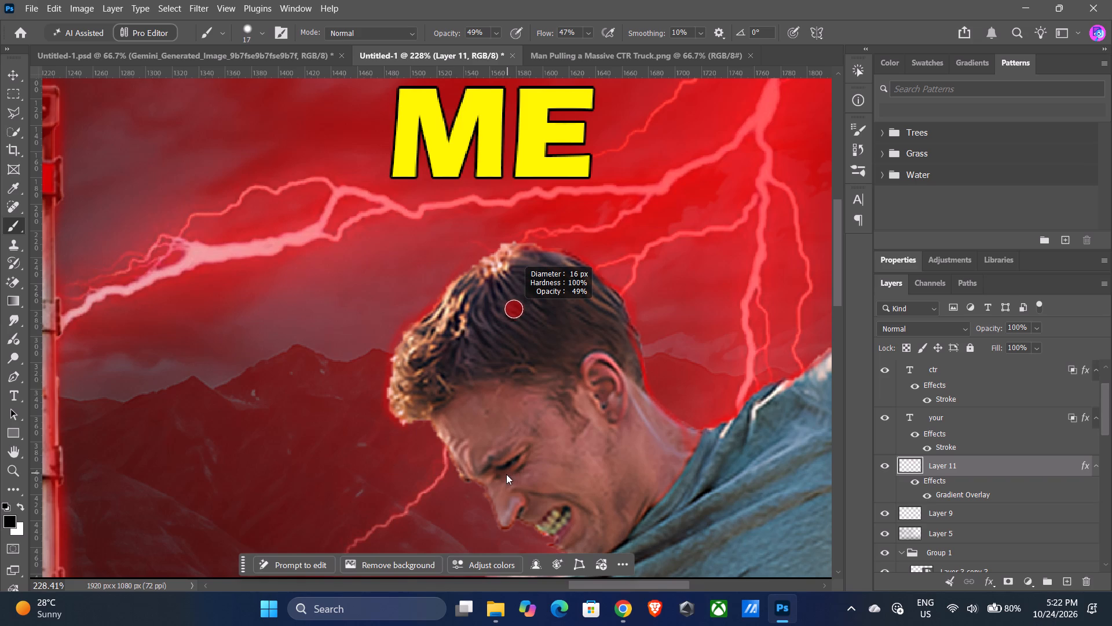
alt+right_drag(506, 474, 500, 479)
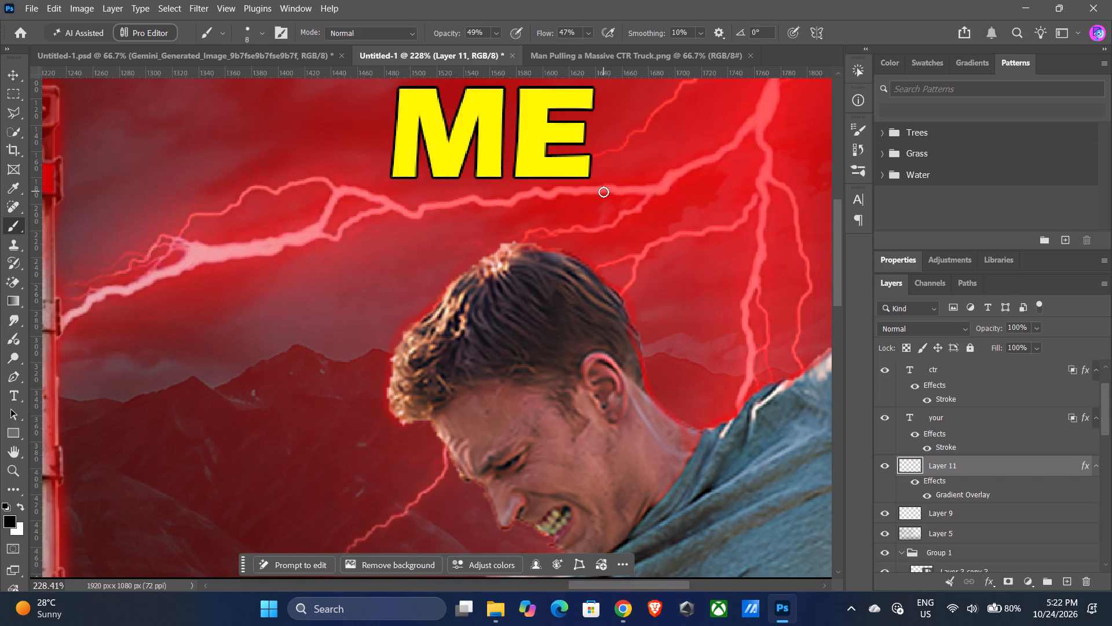
Set the brush flow and opacity to 100% and paint a stroke on Layer 11 down the back of the man's head.
click(588, 31)
drag(592, 49, 650, 48)
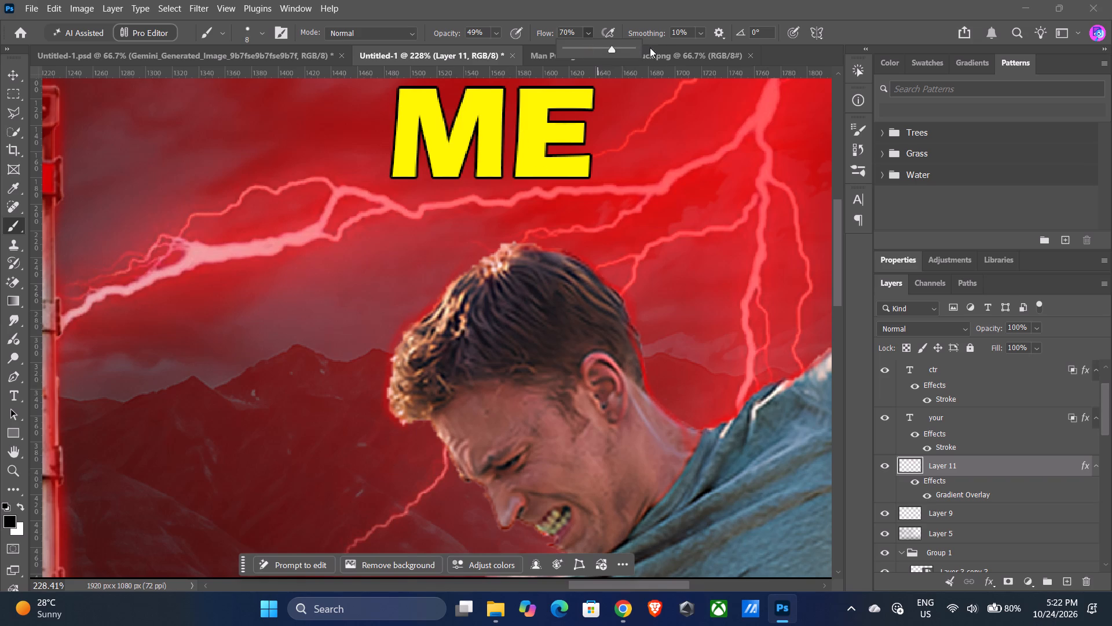
drag(650, 48, 681, 46)
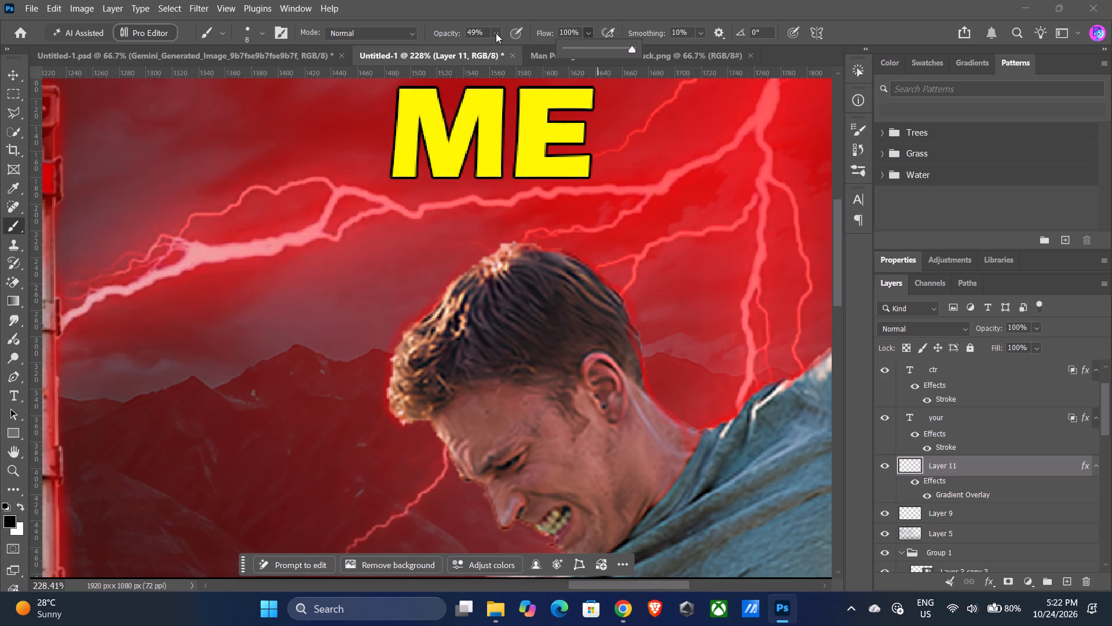
click(496, 33)
drag(510, 48, 609, 60)
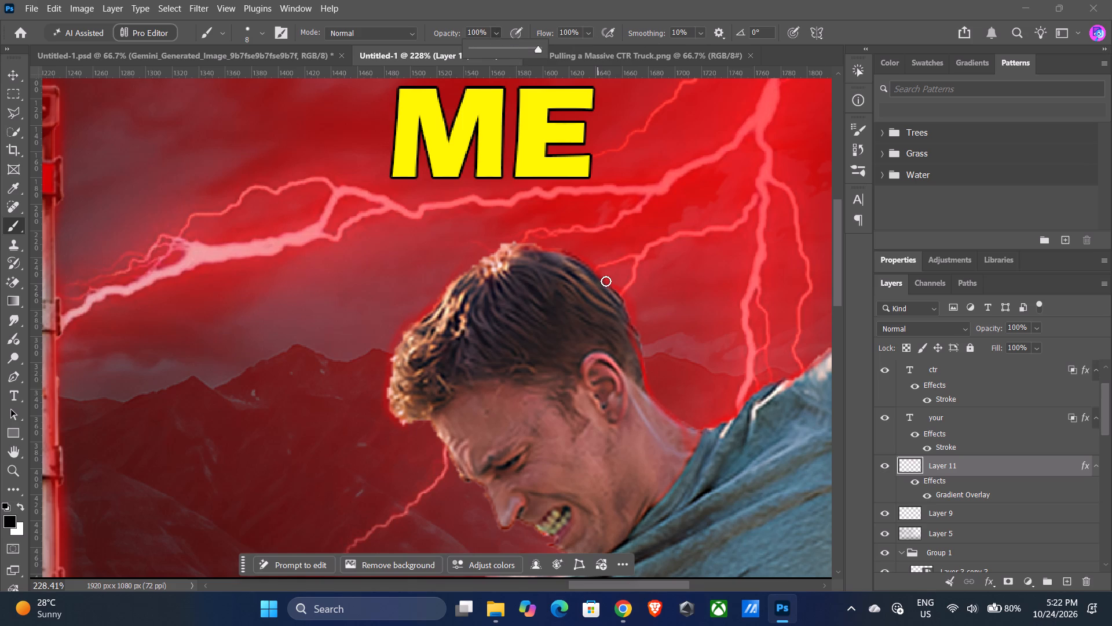
drag(606, 282, 641, 364)
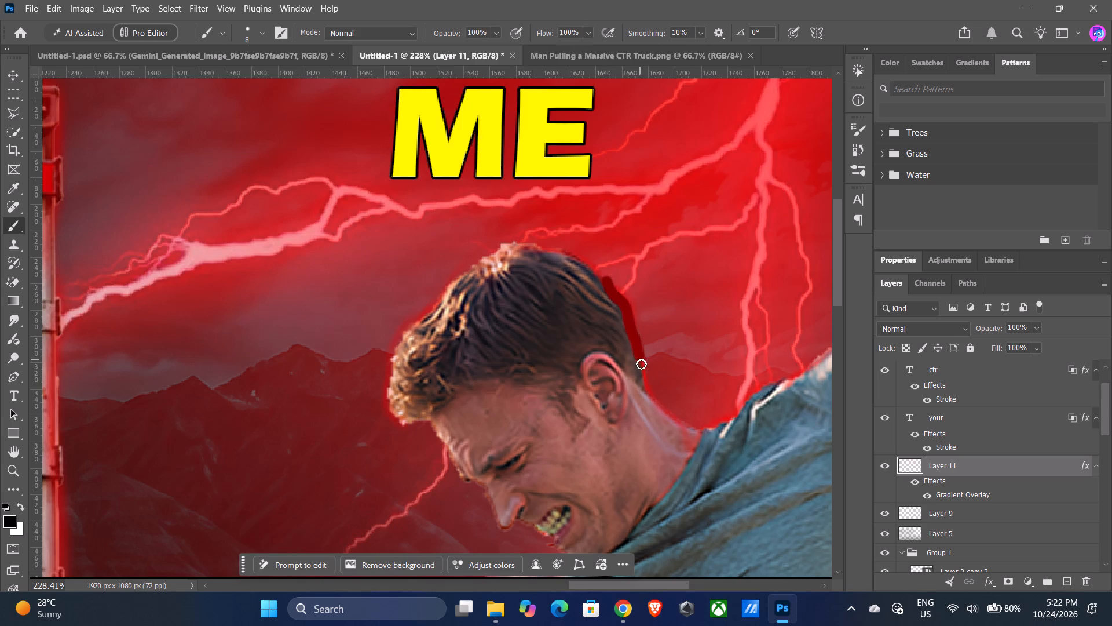
drag(641, 364, 650, 395)
Smudge the upper end of the painted stroke over the top of the man's hair to soften the outline.
click(15, 316)
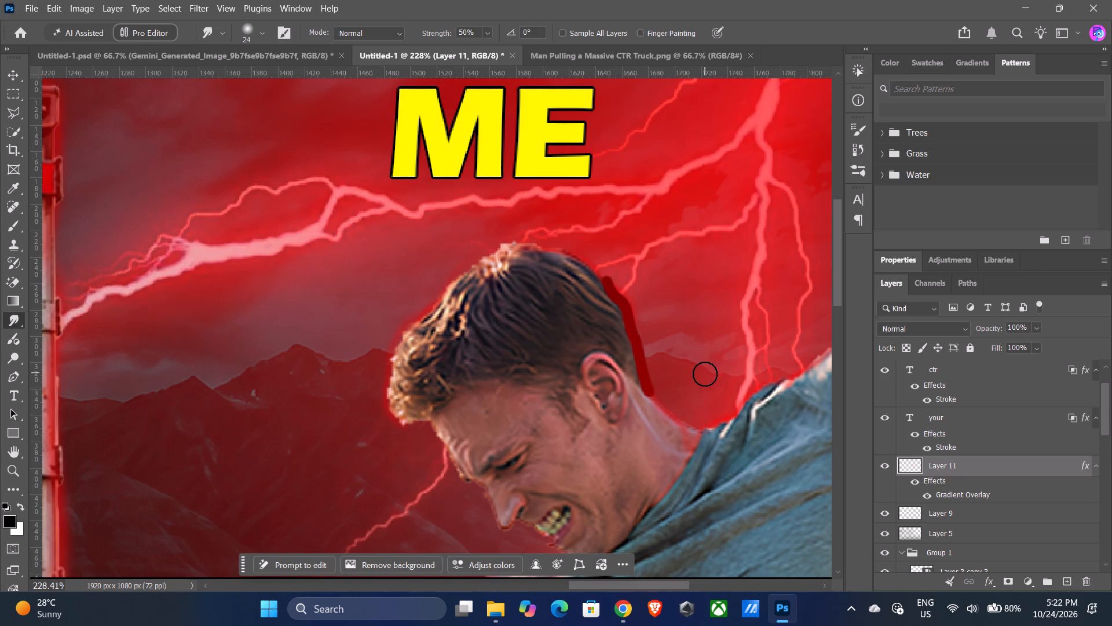
drag(631, 316, 542, 254)
drag(597, 292, 478, 256)
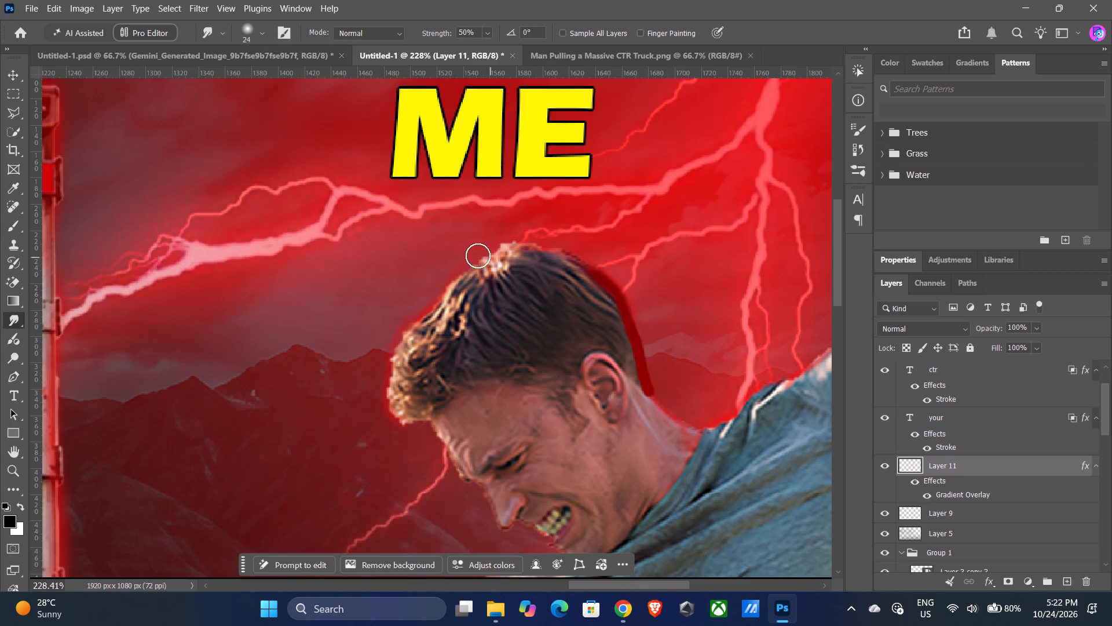
drag(478, 256, 474, 254)
drag(609, 294, 471, 248)
drag(608, 261, 499, 245)
drag(480, 243, 398, 254)
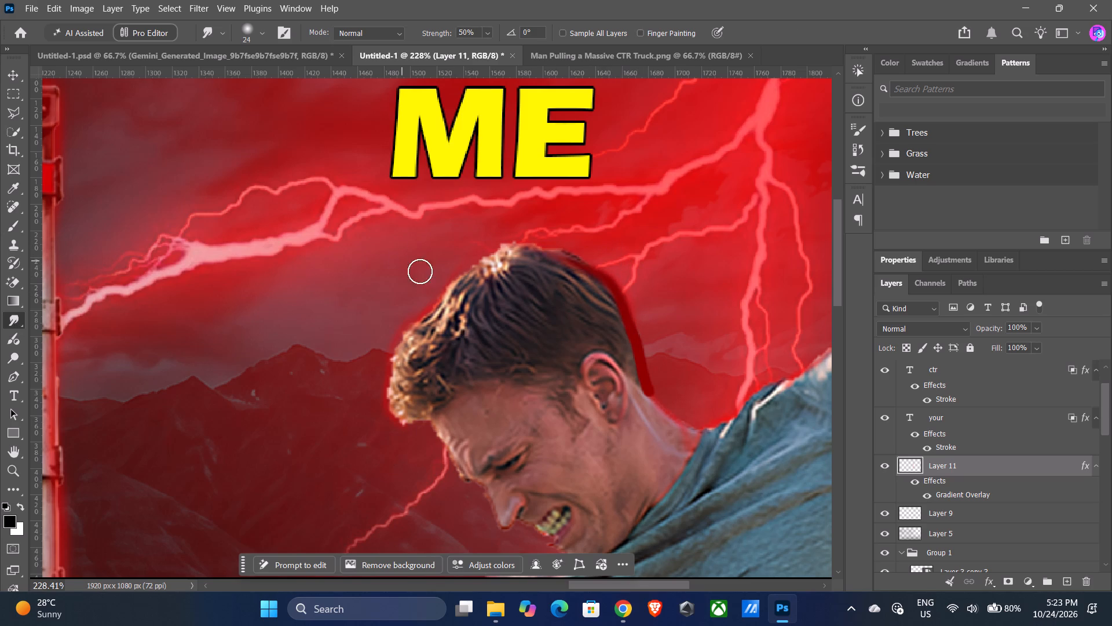
drag(573, 261, 570, 249)
drag(584, 278, 555, 253)
drag(562, 273, 520, 257)
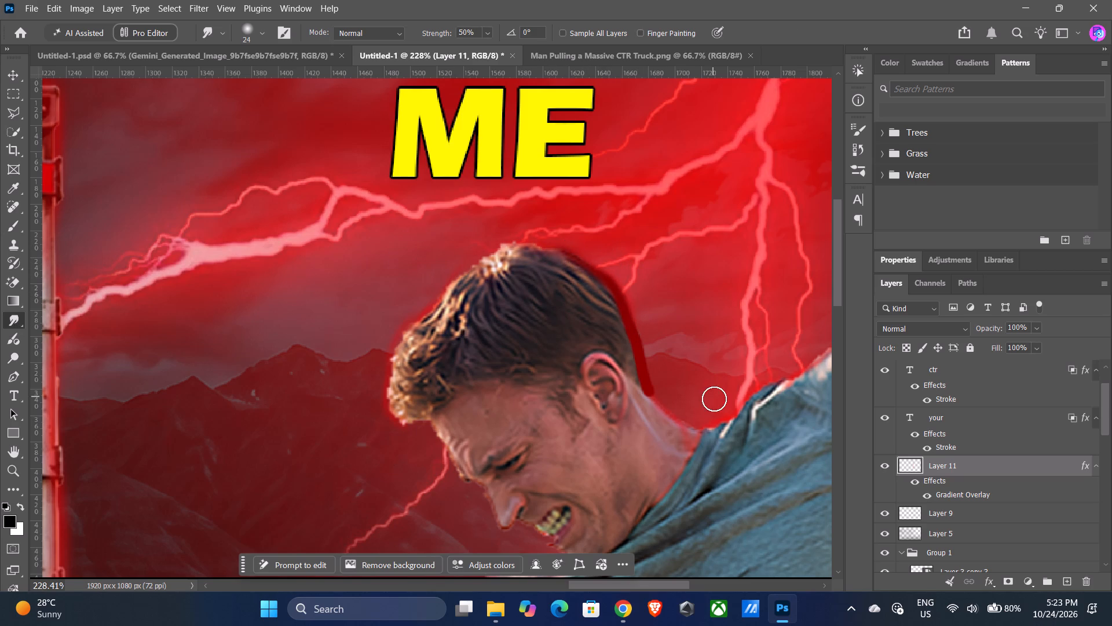
drag(652, 355, 514, 264)
drag(611, 278, 499, 254)
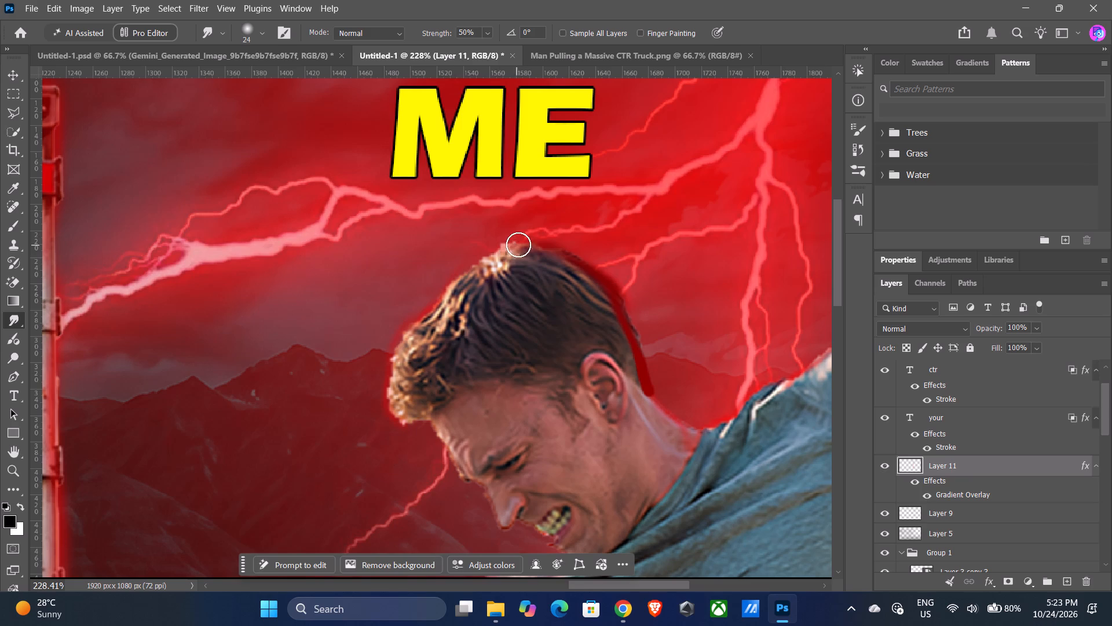
drag(523, 239, 420, 274)
drag(518, 241, 433, 288)
Smudge the rest of the stroke down the back of the head, behind the ear and along the neck to the shoulder.
drag(588, 319, 602, 315)
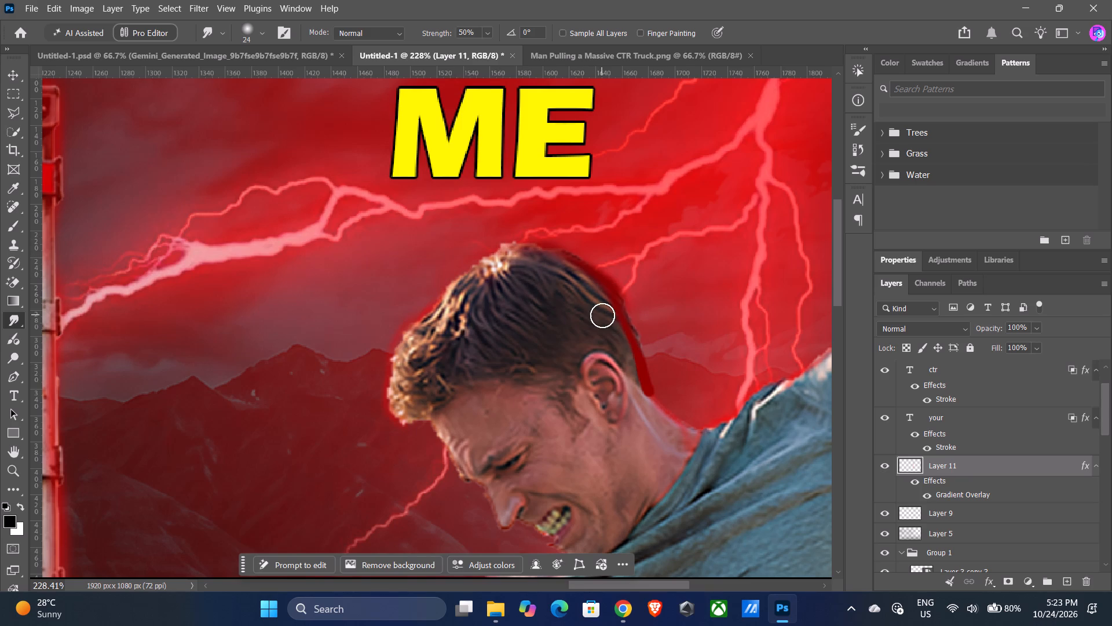
drag(602, 315, 623, 305)
drag(602, 330, 619, 325)
drag(595, 344, 630, 333)
drag(610, 358, 637, 338)
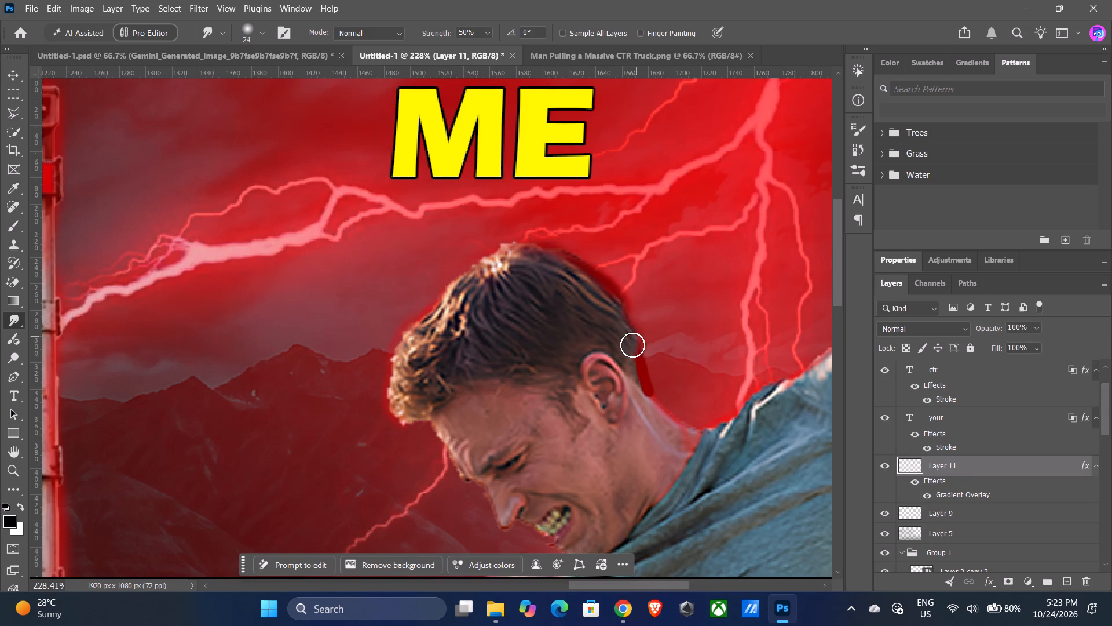
drag(603, 365, 627, 355)
drag(625, 361, 646, 410)
drag(640, 365, 642, 381)
drag(642, 381, 685, 442)
drag(637, 396, 727, 441)
drag(648, 411, 700, 431)
drag(652, 430, 734, 437)
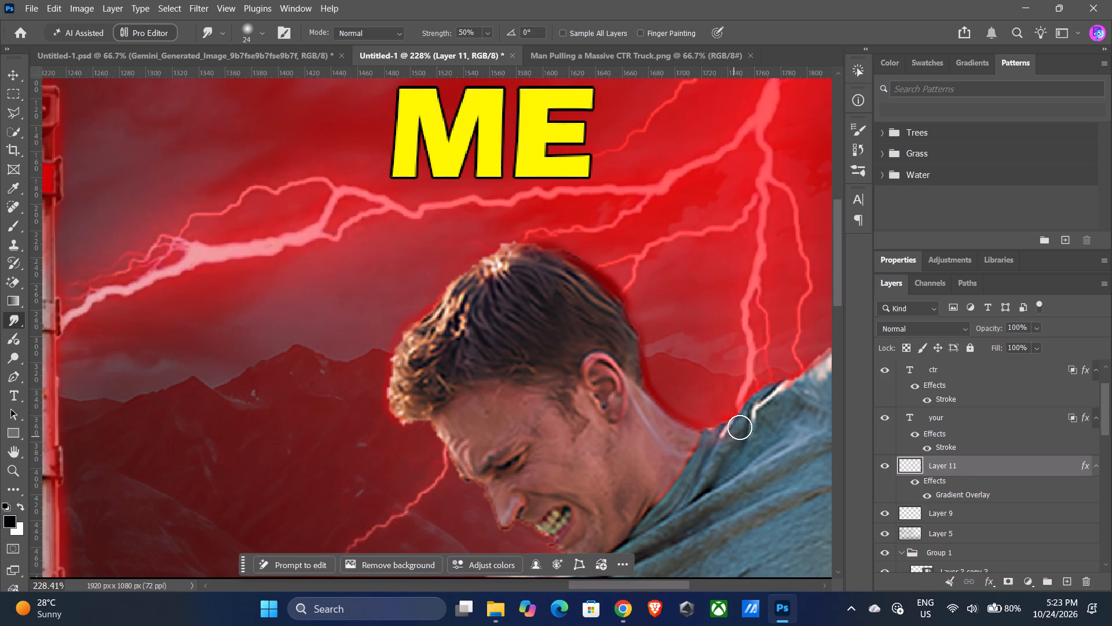
drag(687, 411, 769, 447)
Refine the smudged shading along the upper back edge of the man's hair with short outward strokes.
alt+scroll(554, 442, down, 12)
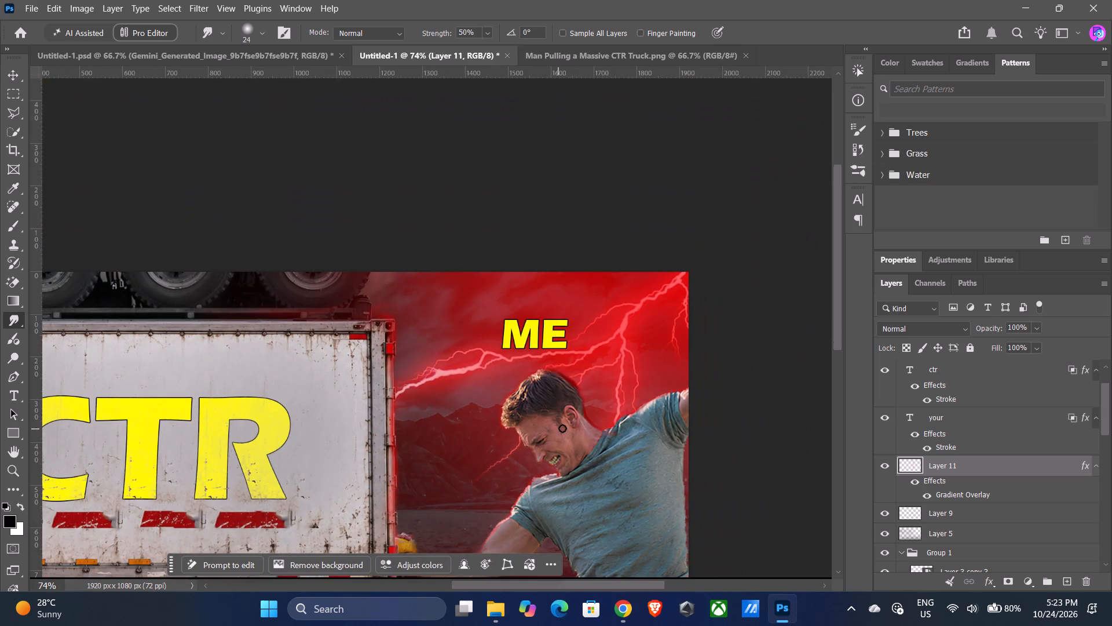
scroll(693, 382, down, 4)
alt+scroll(637, 375, down, 4)
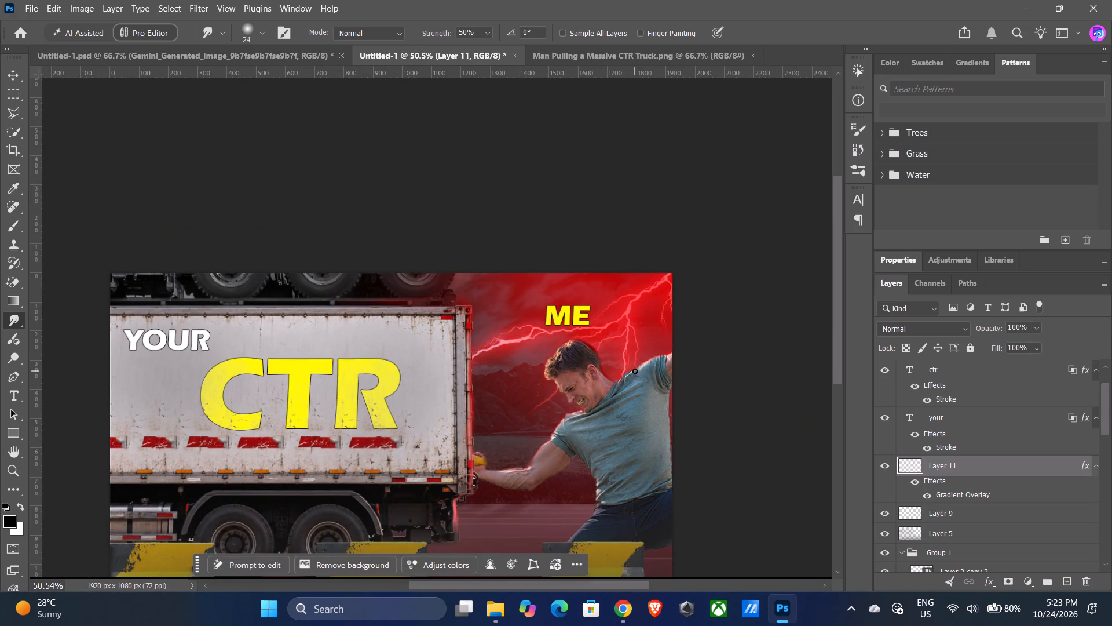
alt+scroll(600, 381, up, 19)
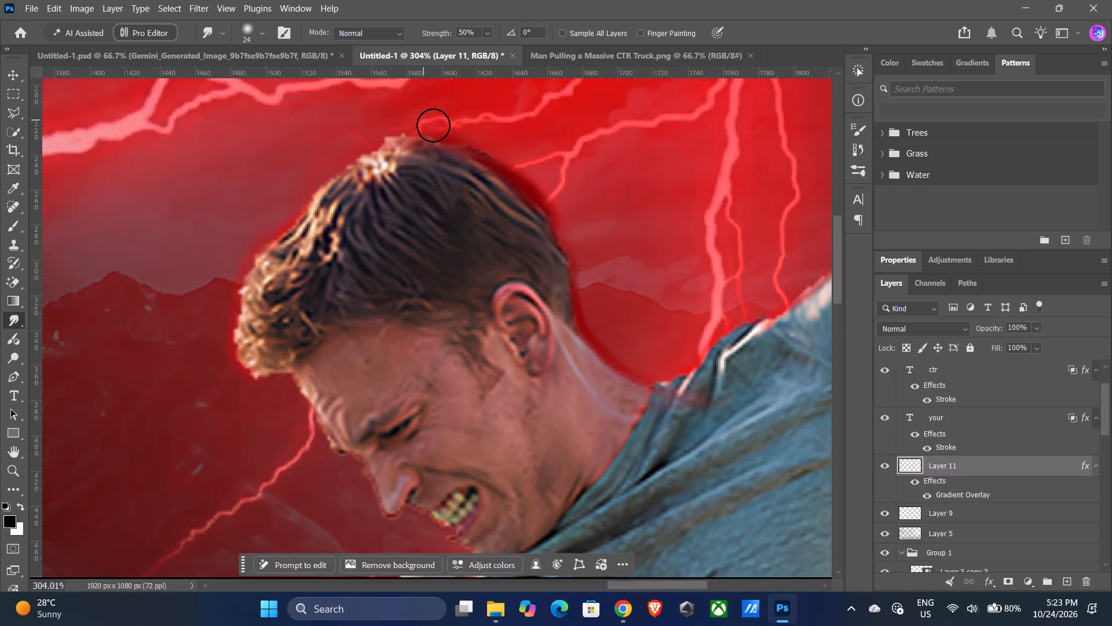
drag(558, 202, 418, 139)
drag(515, 213, 500, 183)
drag(481, 207, 479, 174)
drag(472, 198, 472, 169)
drag(482, 196, 484, 177)
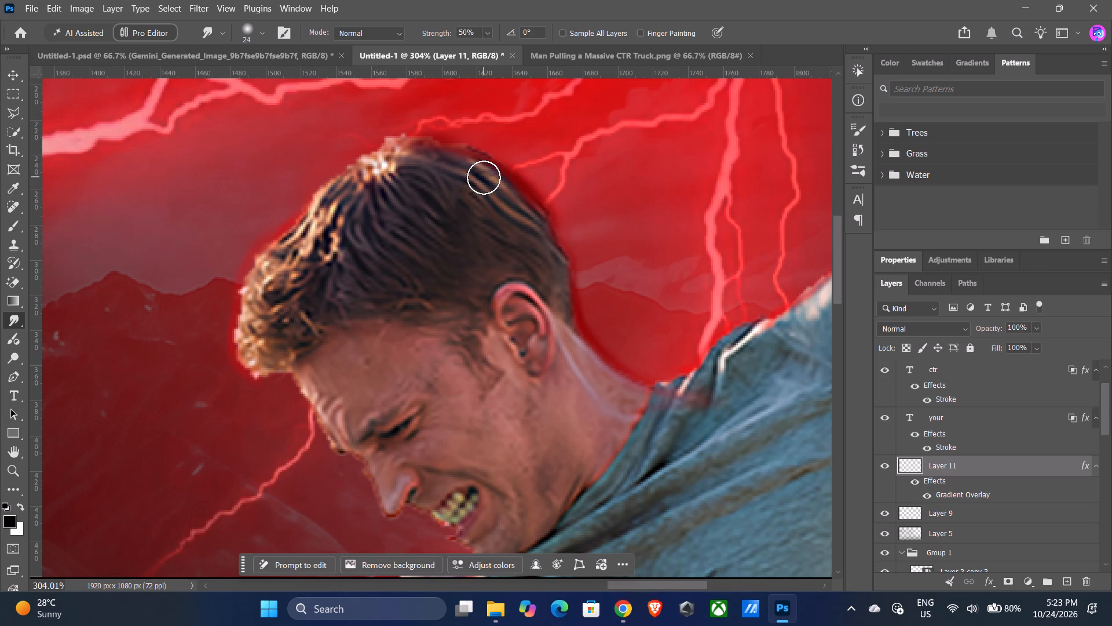
drag(484, 177, 485, 173)
drag(500, 205, 525, 209)
drag(532, 236, 536, 228)
drag(538, 264, 536, 229)
drag(470, 199, 447, 163)
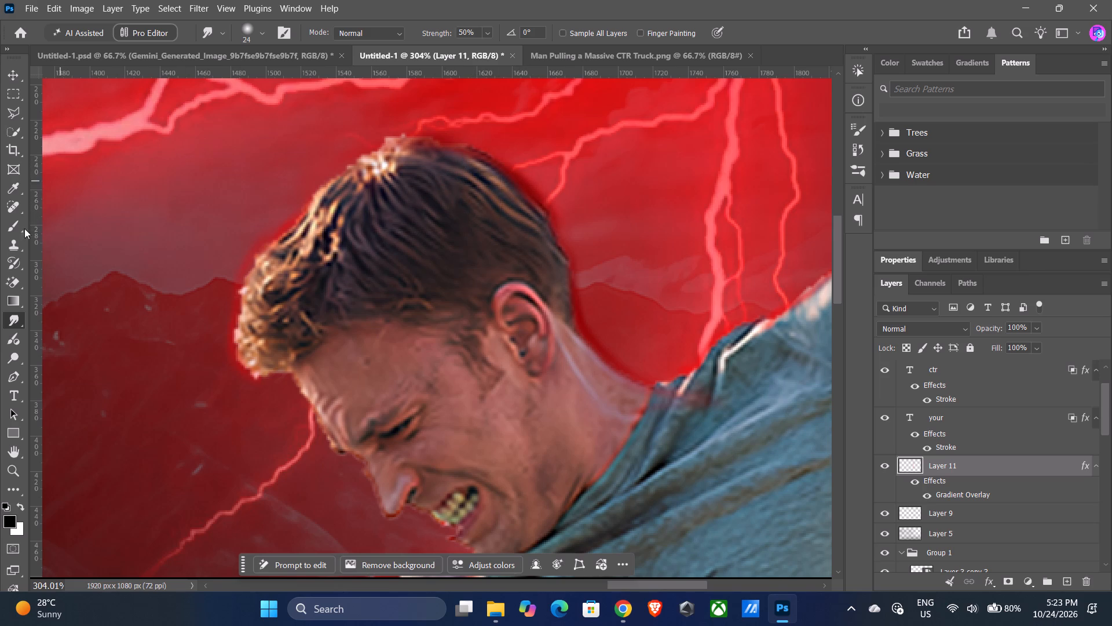
Brush a short 8 px stroke above the crown of the man's hair and smudge it along the hair's front and top outline.
click(9, 221)
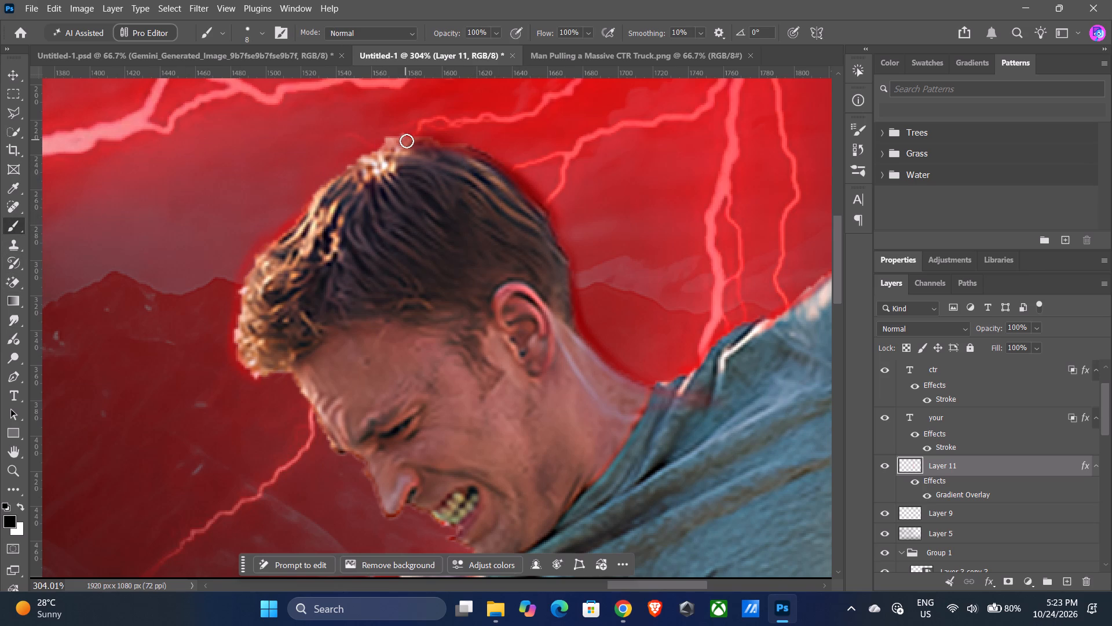
drag(408, 133, 352, 154)
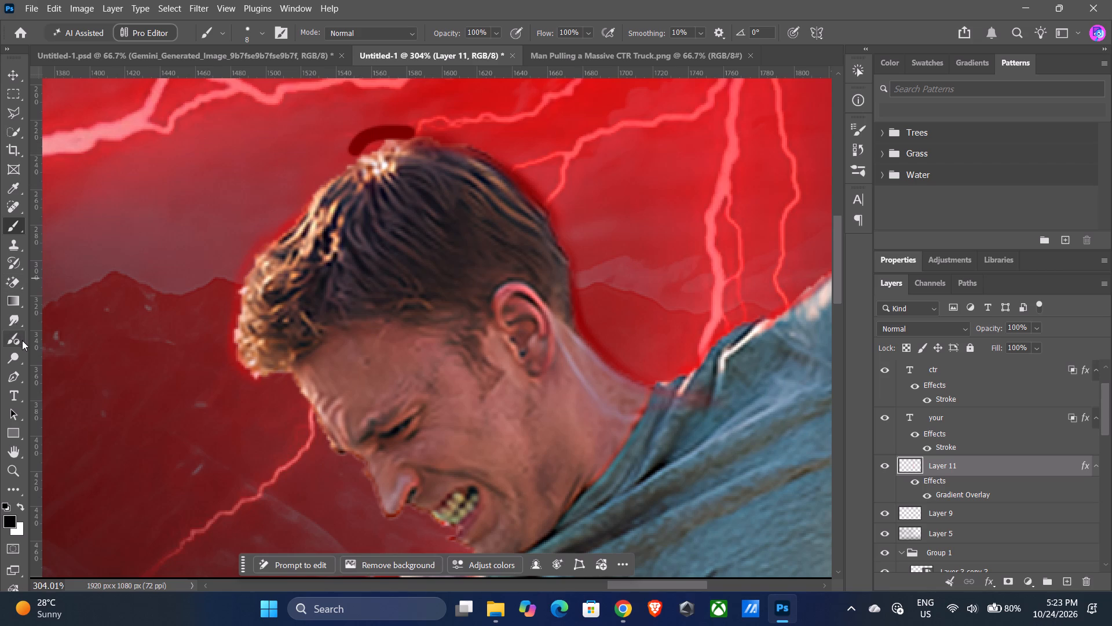
click(17, 312)
drag(396, 101, 308, 182)
drag(350, 145, 305, 188)
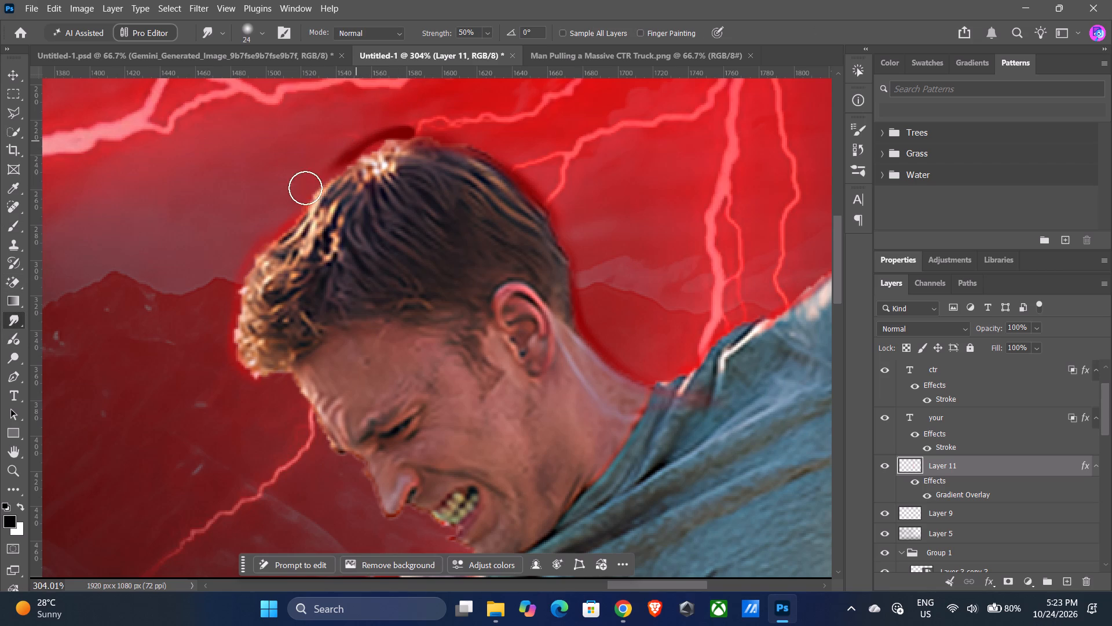
drag(305, 188, 282, 221)
drag(353, 134, 294, 224)
drag(359, 144, 426, 126)
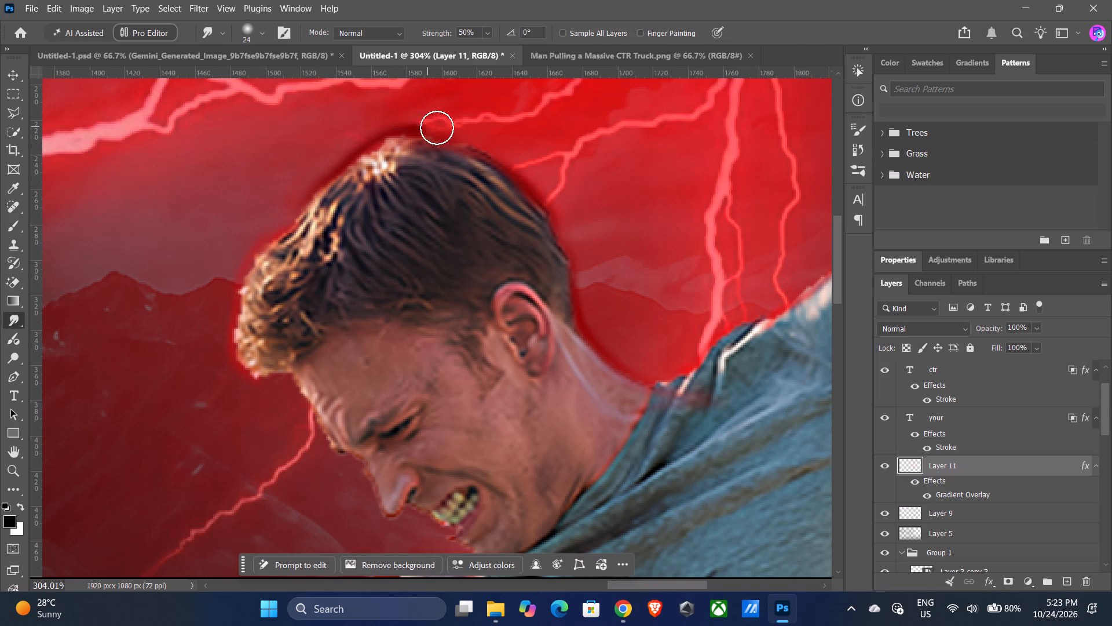
Smudge the dark shading along the crown and top outline of the man's hair with short repeated strokes.
drag(440, 128, 274, 199)
drag(324, 150, 426, 130)
drag(422, 128, 431, 139)
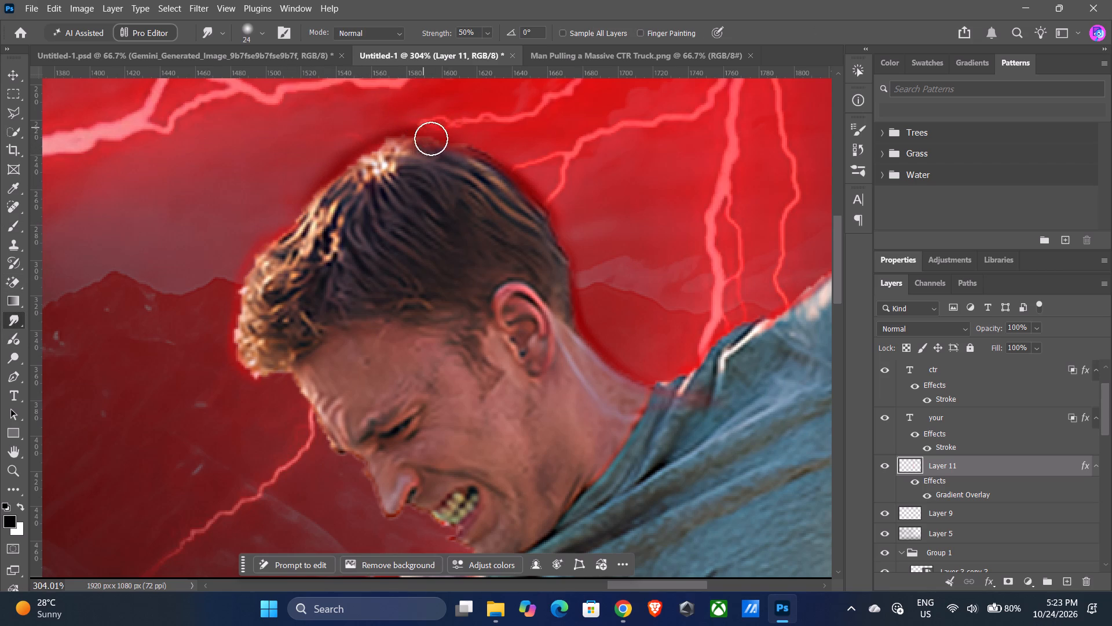
drag(431, 139, 451, 151)
drag(410, 179, 440, 158)
drag(417, 174, 421, 149)
drag(442, 172, 447, 153)
drag(441, 186, 451, 163)
drag(348, 125, 431, 123)
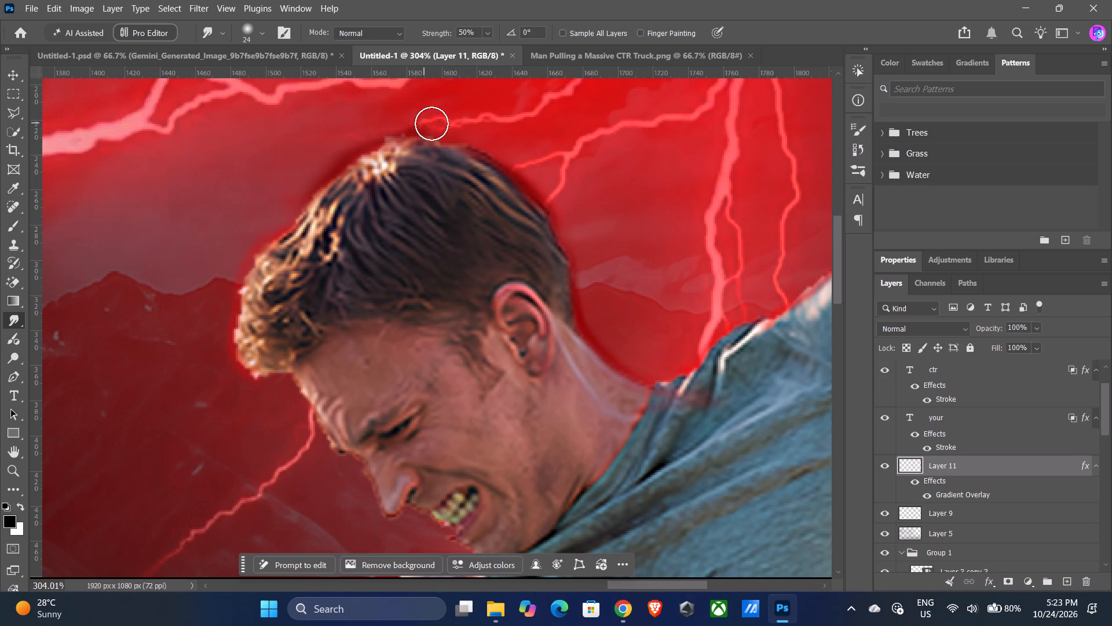
drag(431, 123, 458, 136)
drag(503, 148, 433, 128)
drag(433, 128, 438, 128)
drag(416, 103, 468, 132)
Brush a short 8 px dark red stroke on Layer 11 along the upper shoulder edge of the man's shirt.
alt+scroll(367, 264, down, 4)
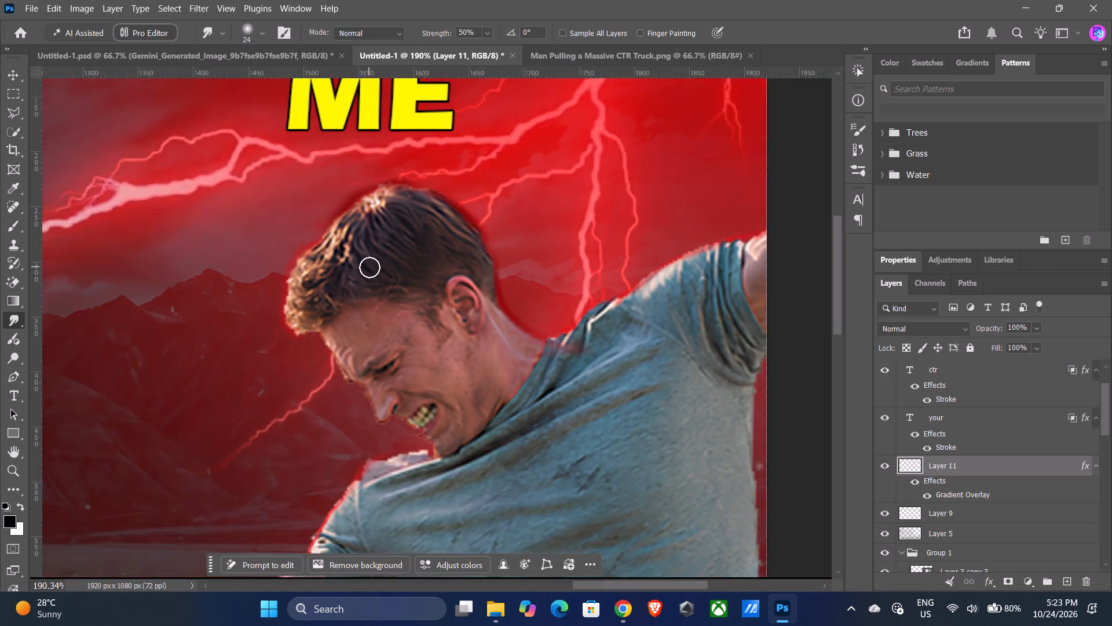
alt+scroll(370, 267, down, 13)
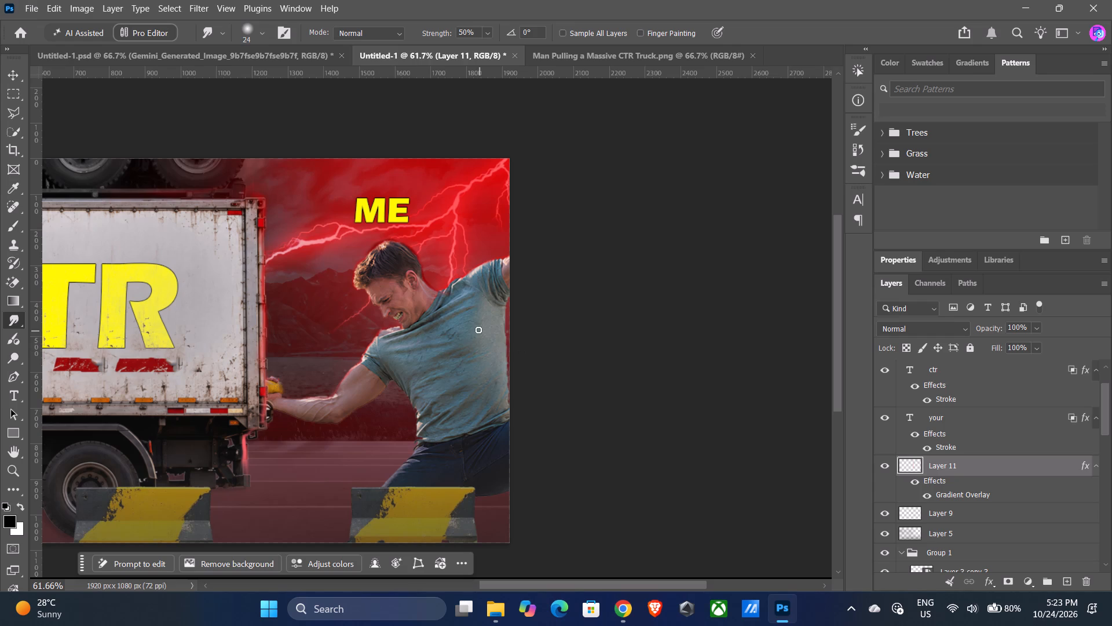
alt+scroll(476, 322, up, 13)
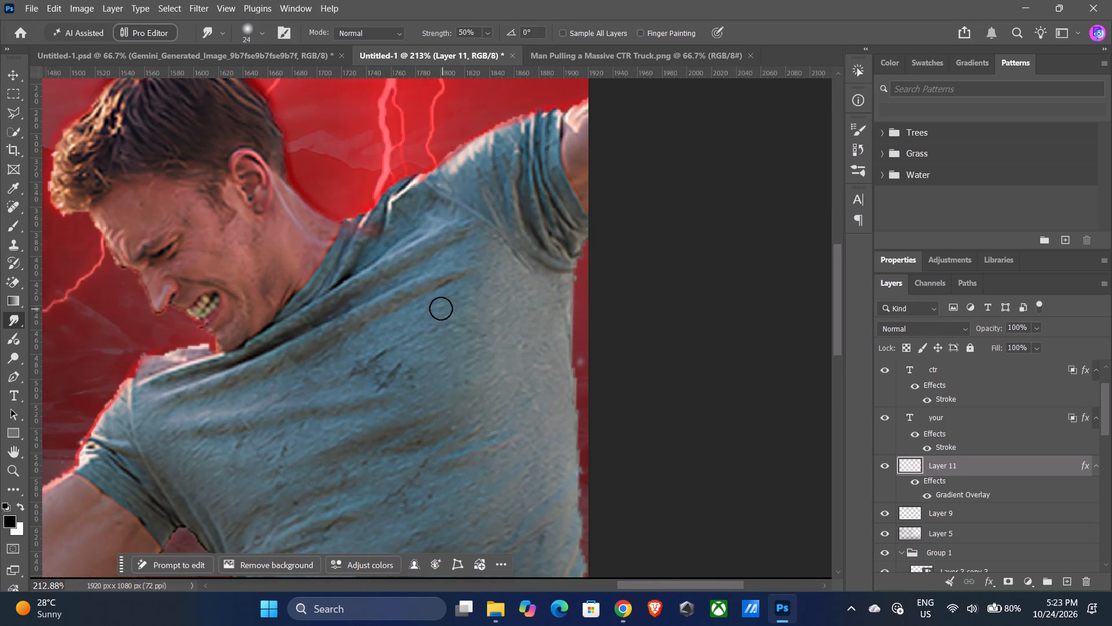
click(12, 223)
alt+scroll(459, 245, up, 4)
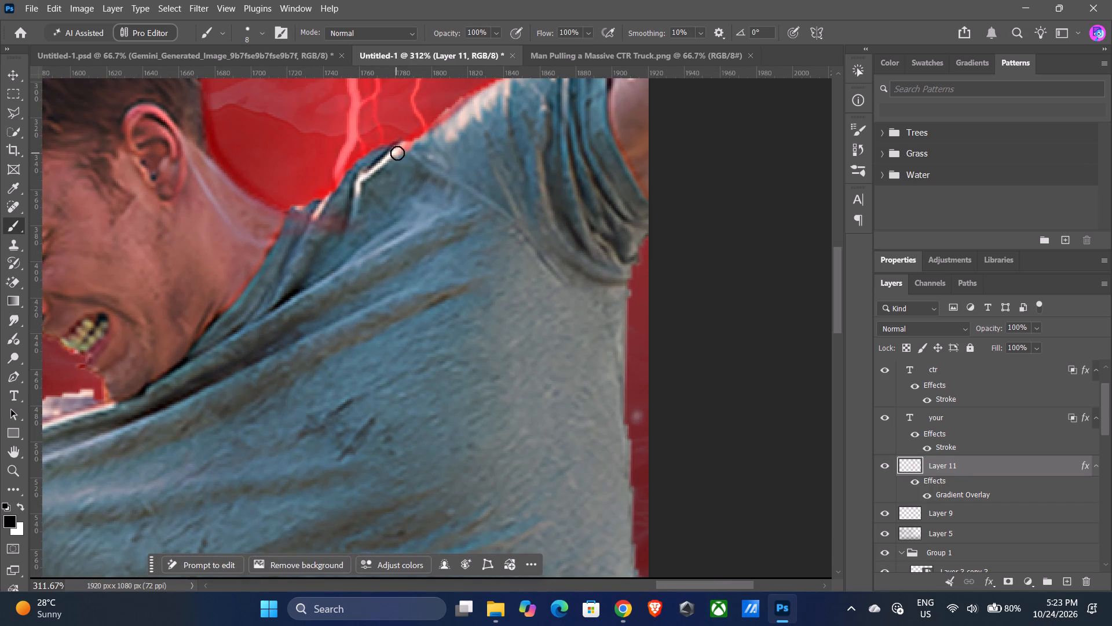
drag(401, 148, 477, 101)
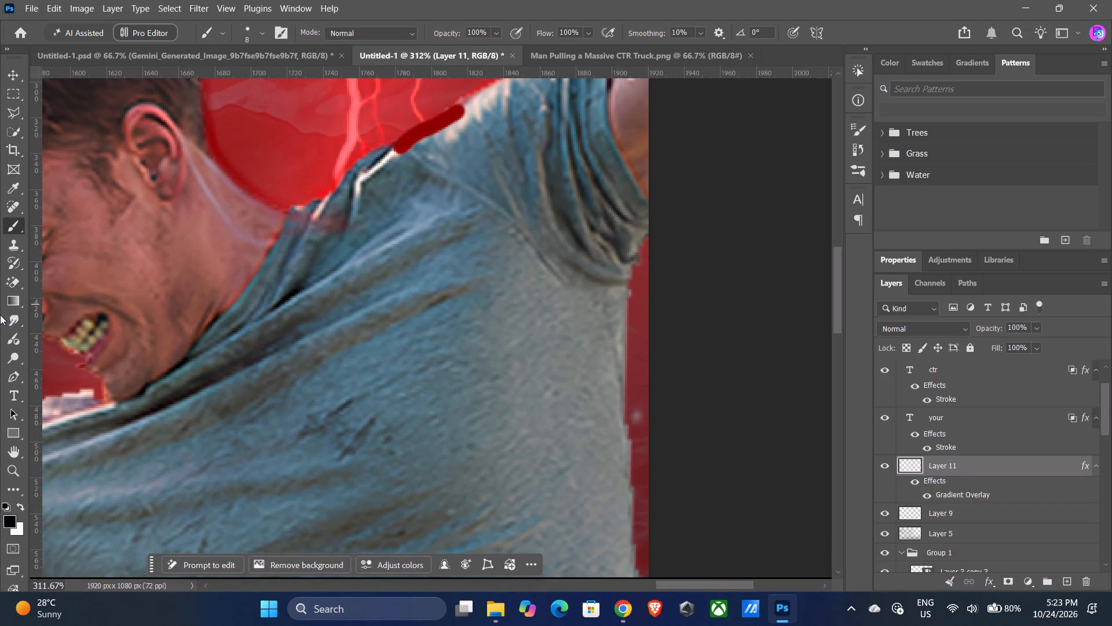
Smudge the lower end of the shoulder stroke down along the shirt edge toward the collar and neck.
click(16, 322)
alt+scroll(418, 318, down, 2)
drag(419, 174, 396, 170)
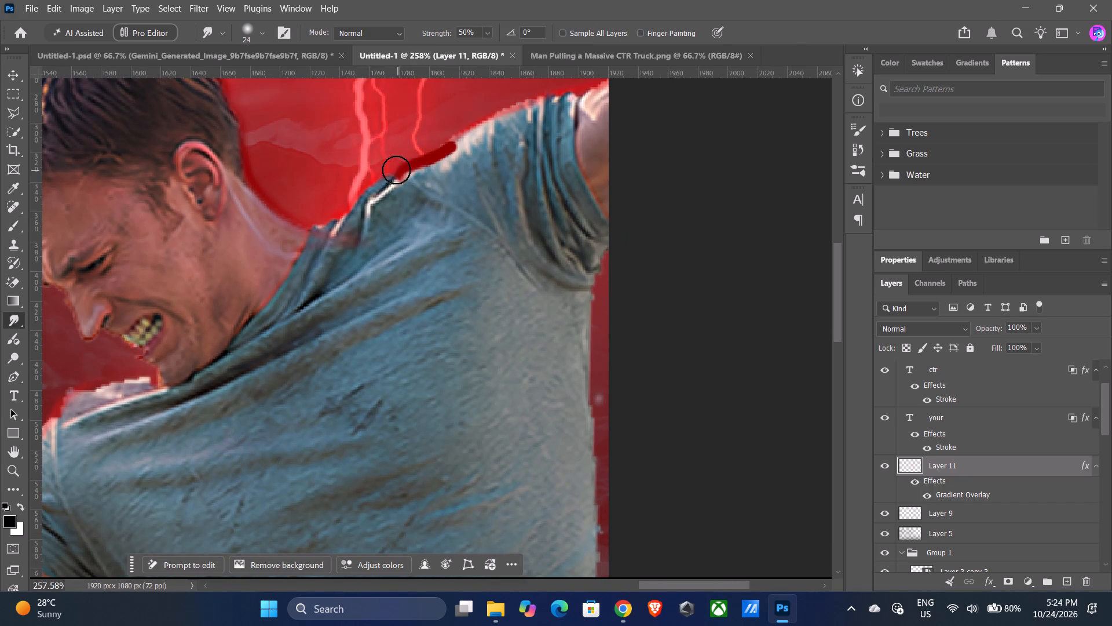
drag(396, 170, 303, 217)
drag(423, 163, 335, 210)
drag(372, 177, 272, 236)
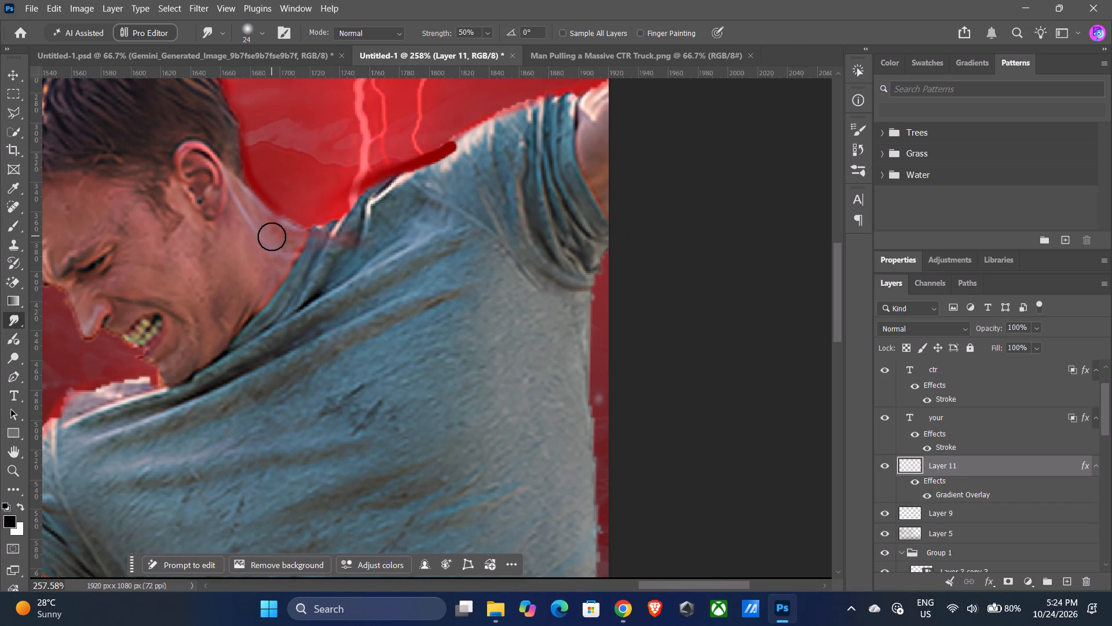
drag(272, 236, 272, 239)
drag(360, 171, 335, 211)
drag(343, 184, 324, 234)
Smudge the upper end of the shoulder stroke outward along the shirt edge toward the raised sleeve.
drag(432, 173, 507, 108)
drag(425, 151, 537, 114)
drag(433, 164, 500, 125)
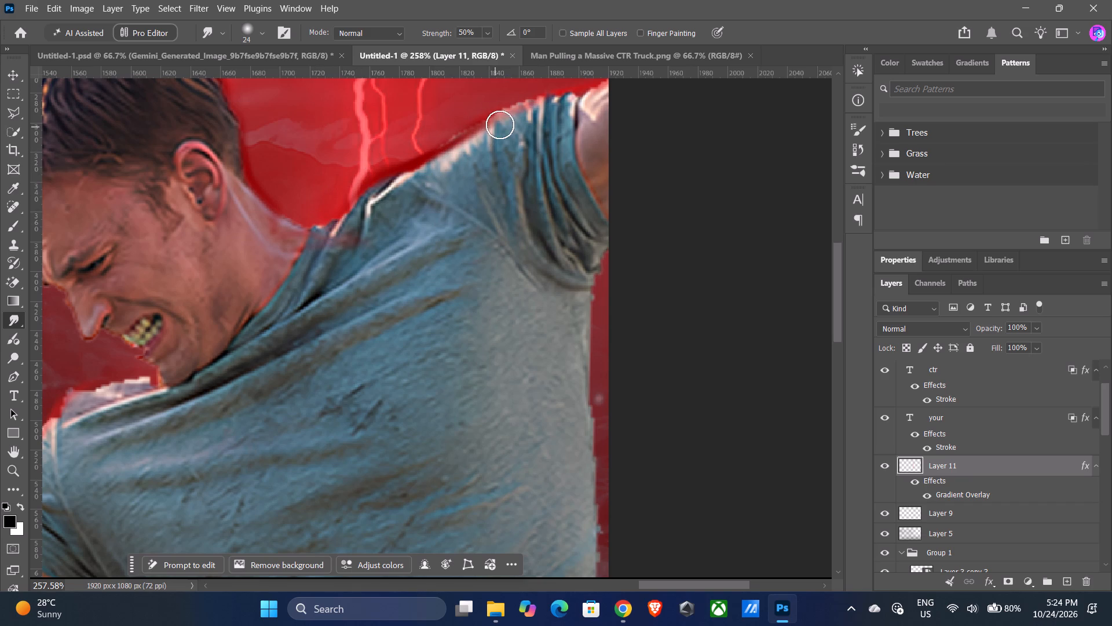
drag(500, 125, 510, 118)
drag(438, 198, 469, 141)
drag(459, 169, 487, 129)
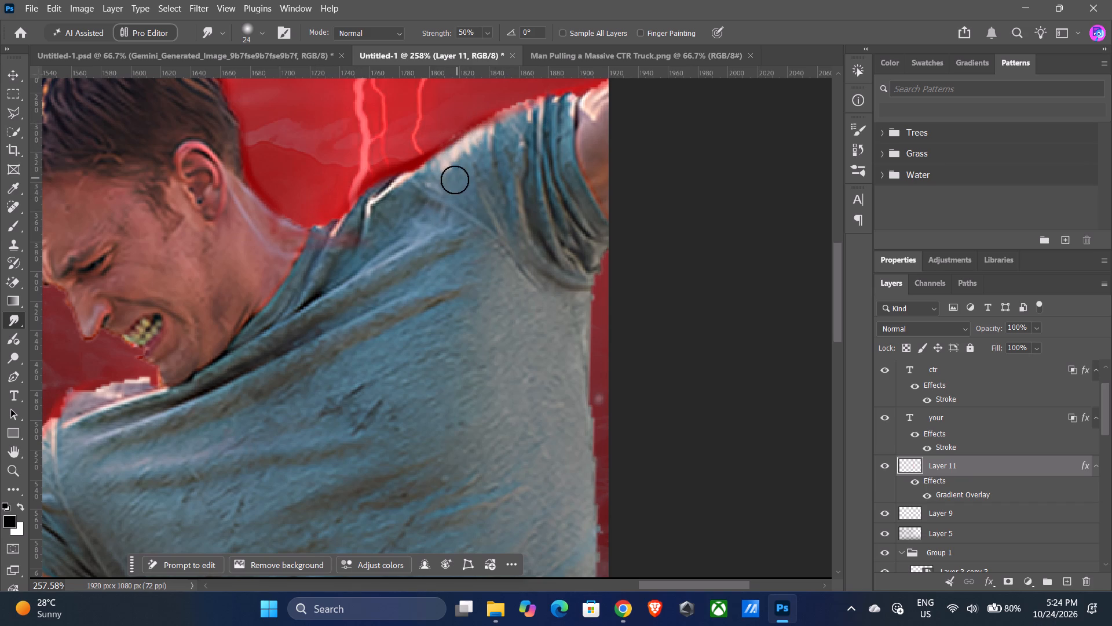
drag(451, 180, 480, 134)
drag(422, 192, 538, 107)
drag(348, 204, 441, 176)
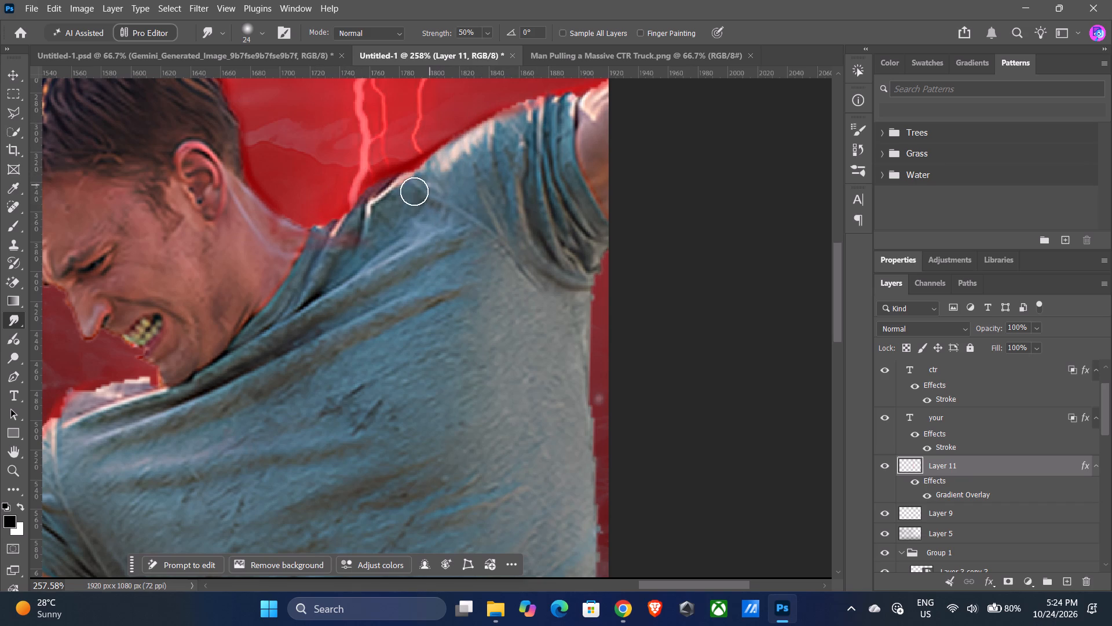
drag(398, 194, 491, 152)
drag(391, 198, 571, 127)
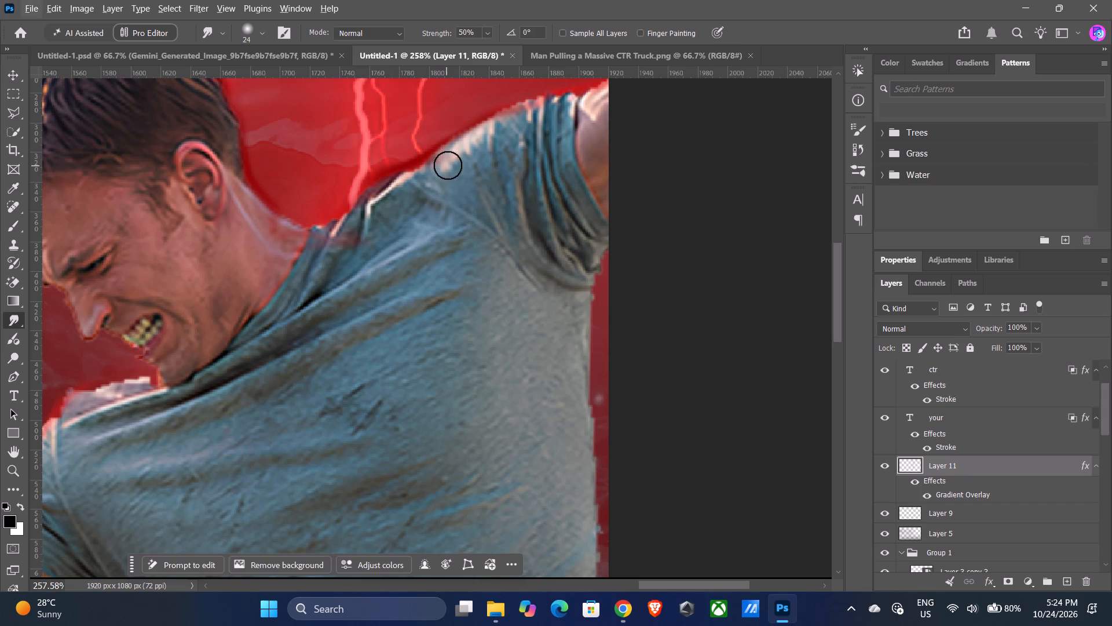
Refine the smudged shading between the shoulder and collar, pulling it down the shirt edge below the lightning bolt.
drag(450, 163, 317, 221)
drag(359, 212, 285, 257)
drag(341, 230, 282, 242)
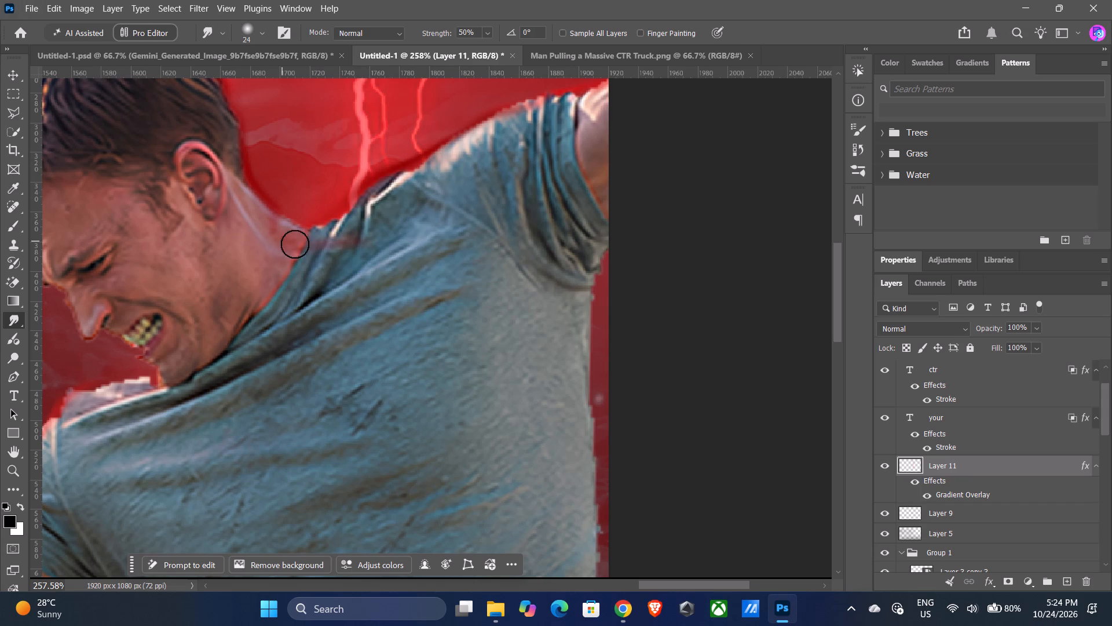
alt+scroll(374, 261, down, 15)
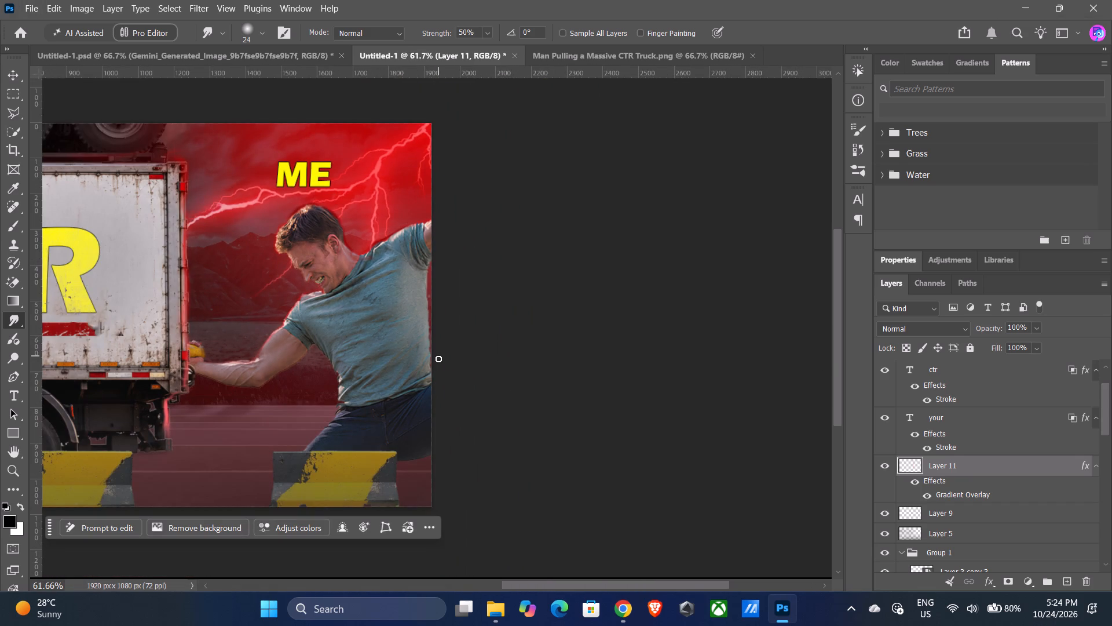
alt+scroll(342, 322, up, 13)
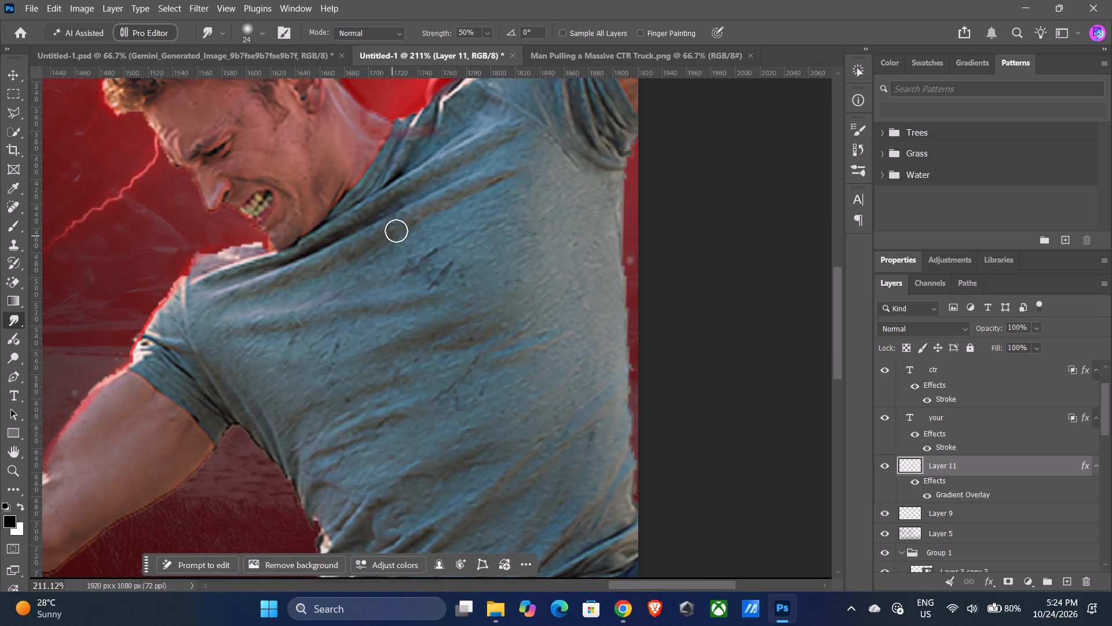
scroll(427, 317, up, 10)
drag(474, 154, 408, 209)
drag(436, 163, 429, 193)
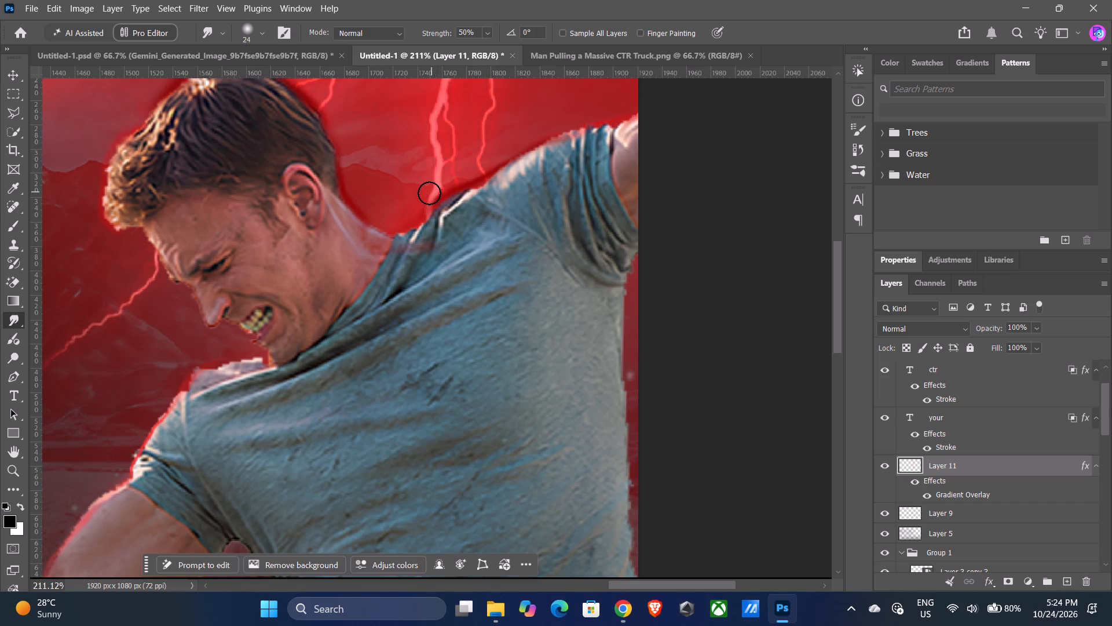
drag(429, 193, 423, 198)
drag(452, 167, 399, 212)
drag(467, 162, 427, 213)
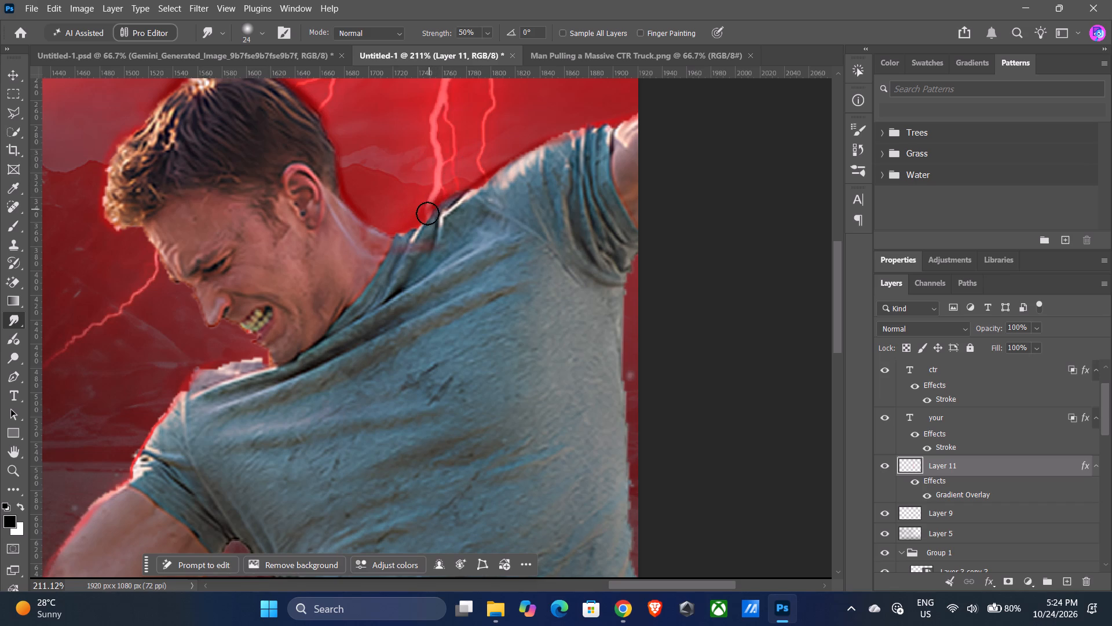
drag(427, 213, 412, 230)
drag(440, 184, 401, 224)
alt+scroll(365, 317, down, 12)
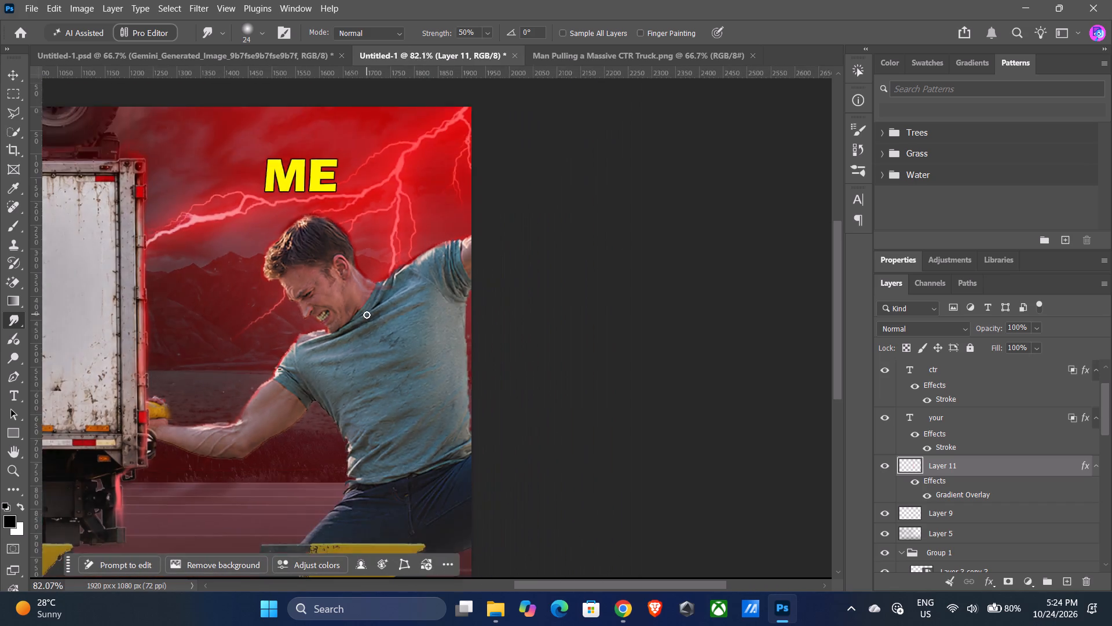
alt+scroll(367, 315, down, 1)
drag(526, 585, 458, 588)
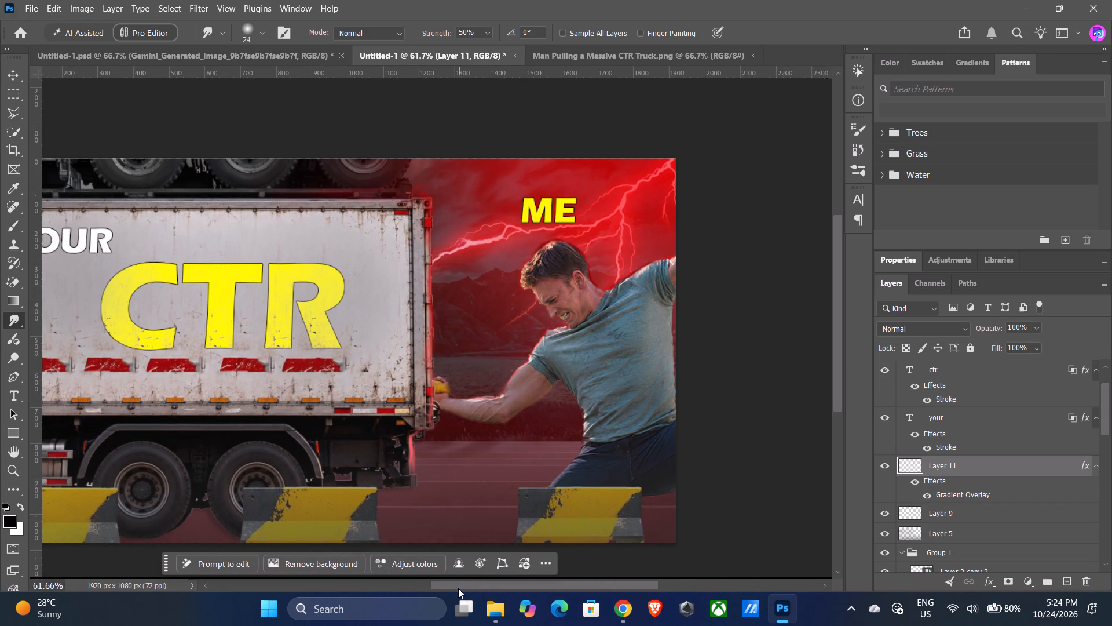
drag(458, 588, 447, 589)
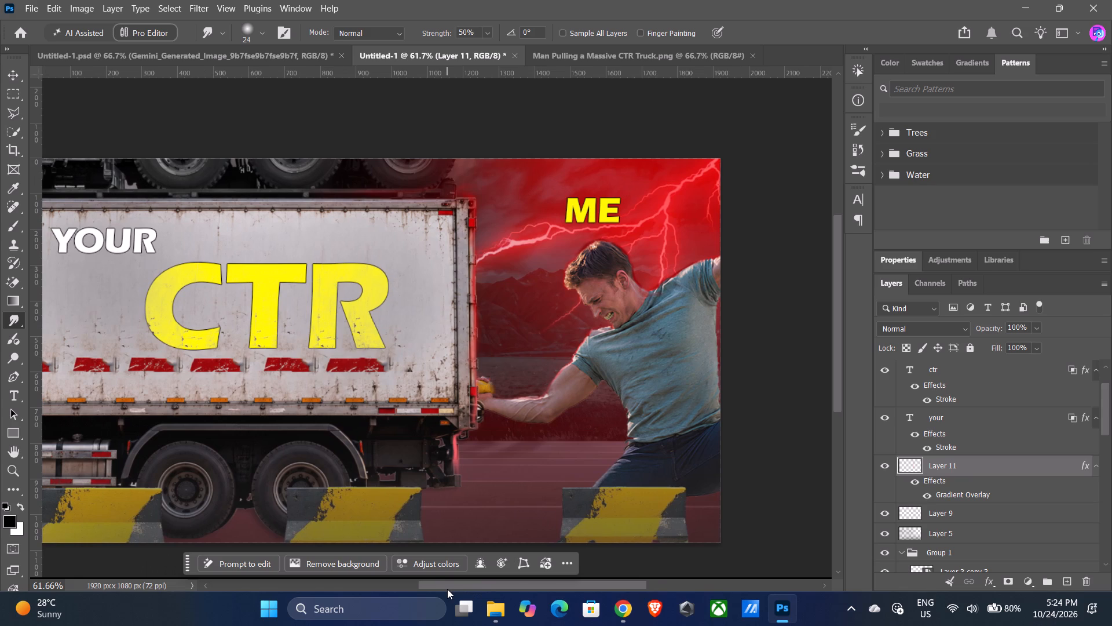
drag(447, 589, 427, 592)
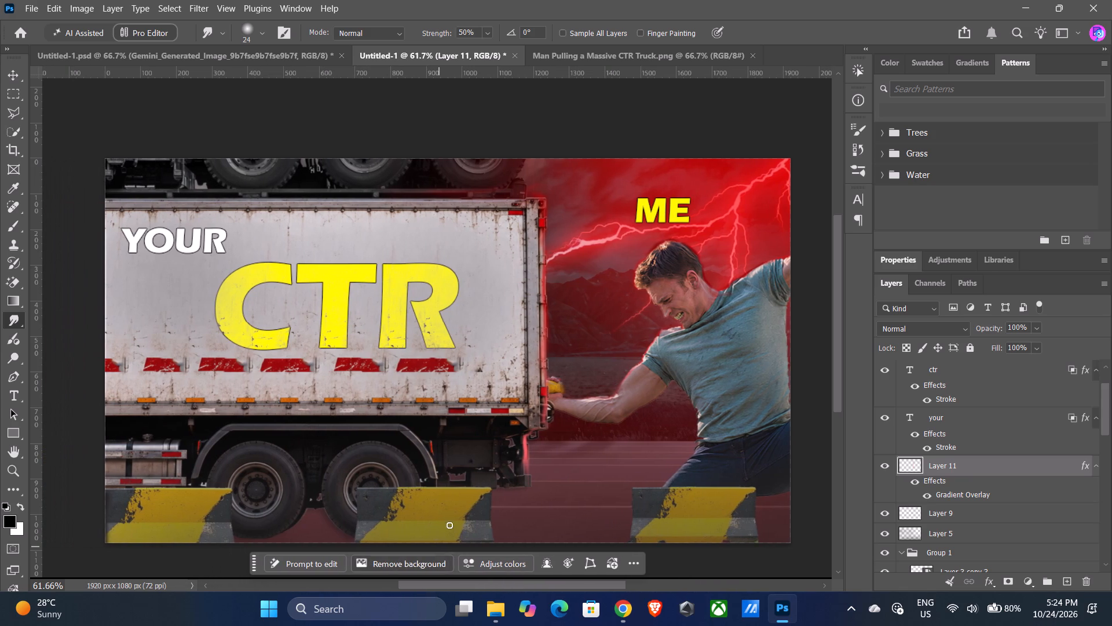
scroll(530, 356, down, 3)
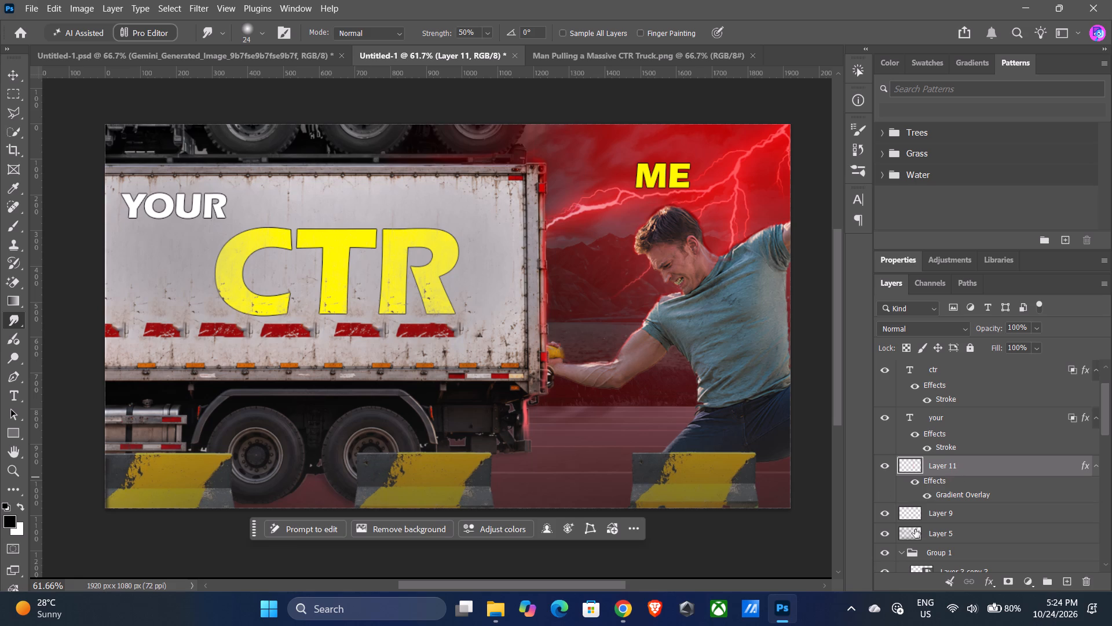
Switch to the open Pinterest page in Chrome and start a new search.
click(619, 612)
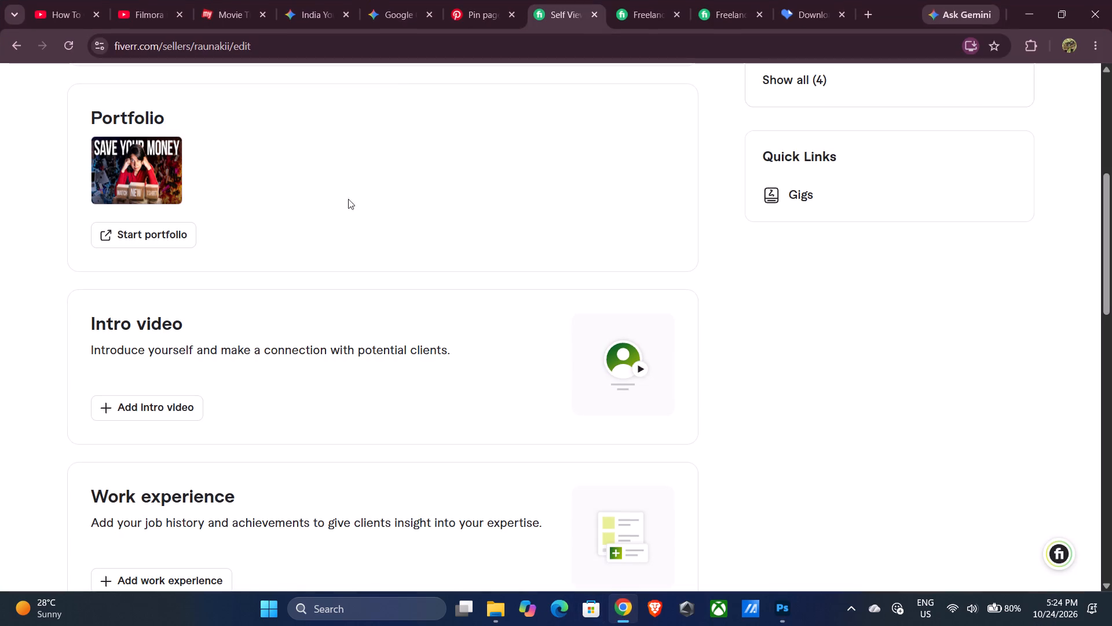
click(466, 13)
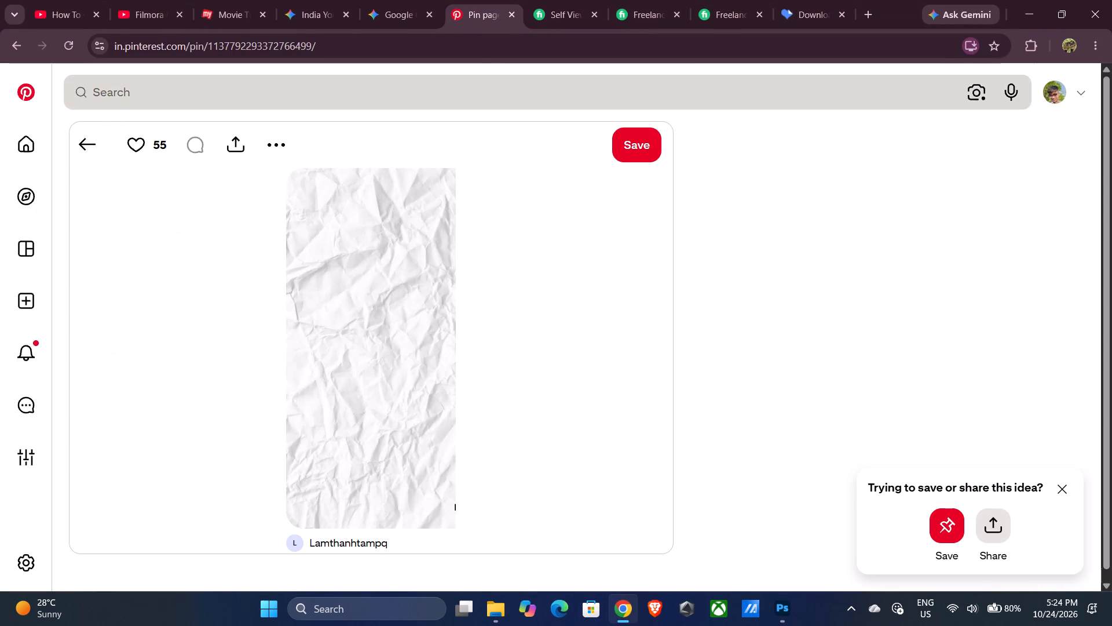
click(503, 96)
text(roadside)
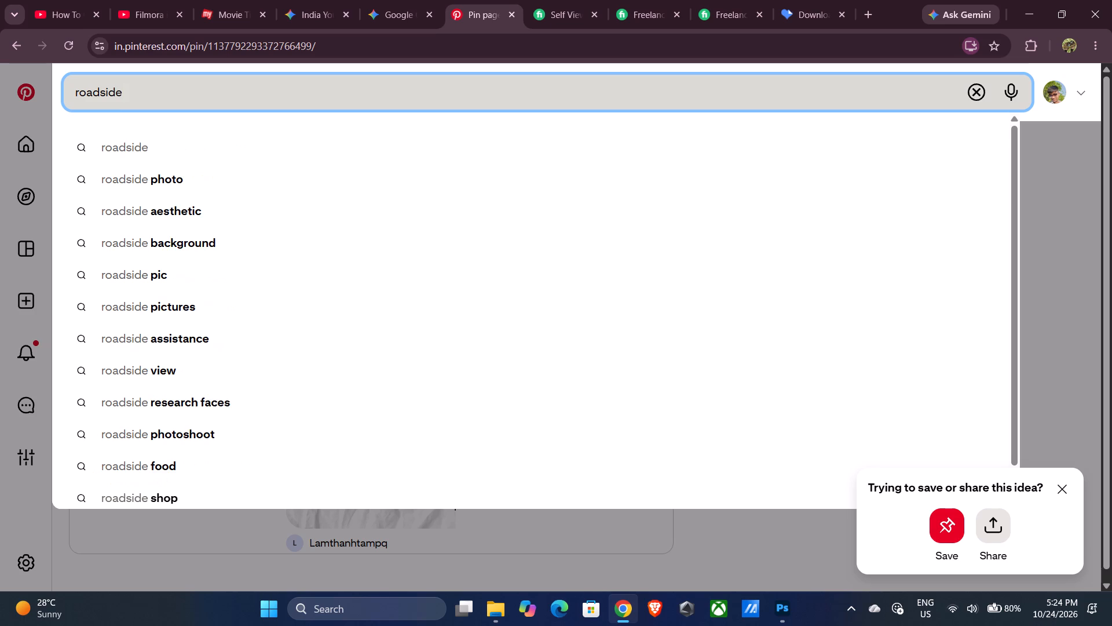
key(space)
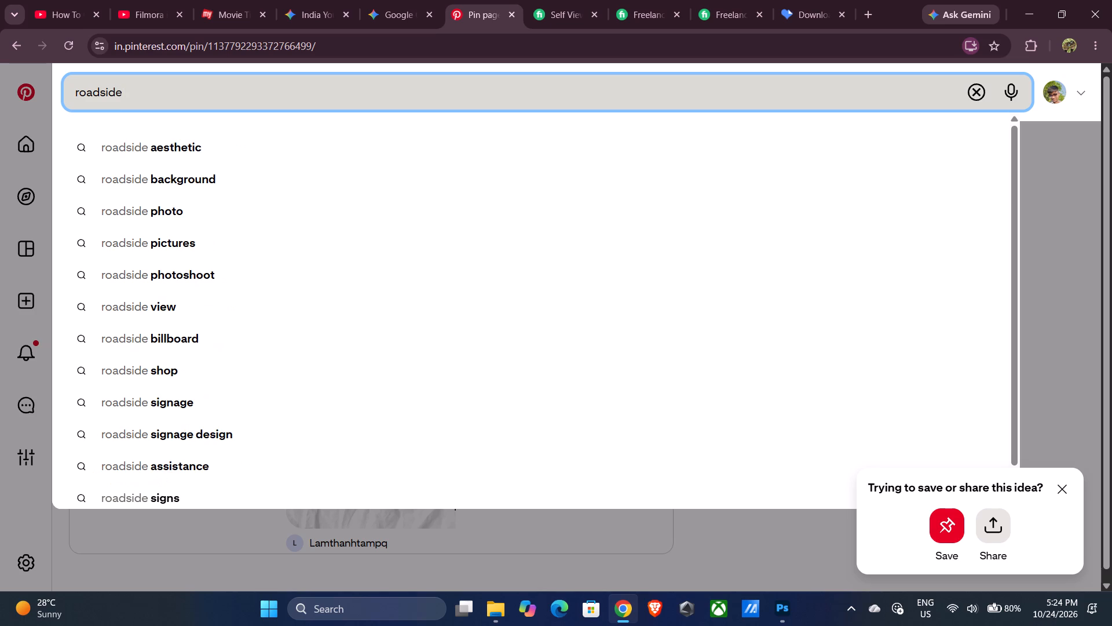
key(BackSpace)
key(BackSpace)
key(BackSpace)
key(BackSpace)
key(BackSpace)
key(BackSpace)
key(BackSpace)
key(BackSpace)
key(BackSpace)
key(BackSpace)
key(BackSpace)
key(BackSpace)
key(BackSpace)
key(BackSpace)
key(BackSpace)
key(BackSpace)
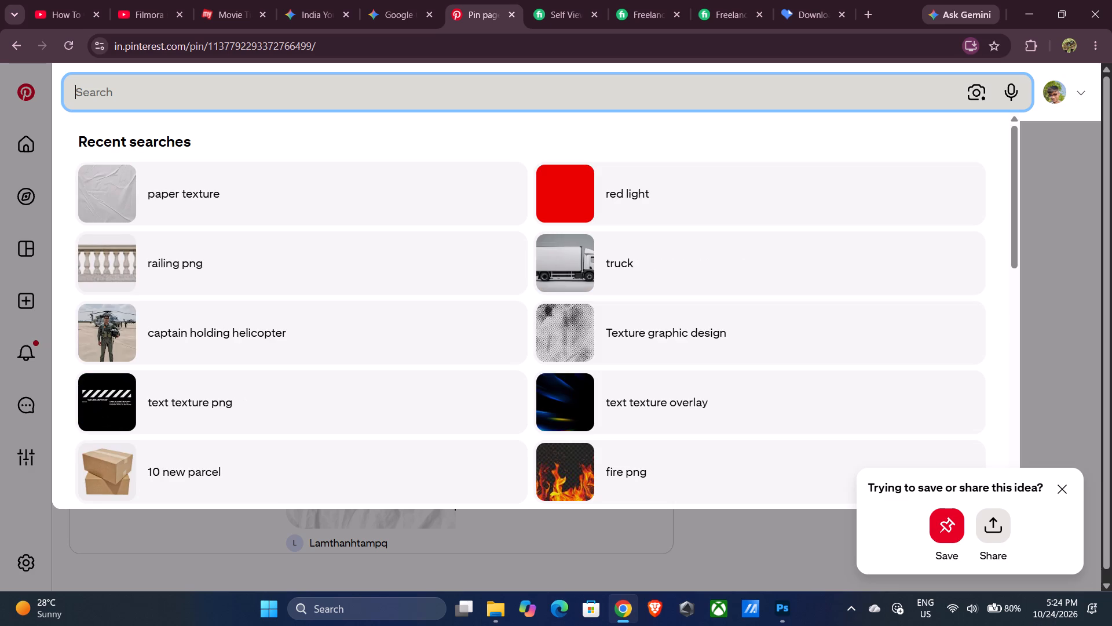
Search Pinterest for "roadside railing".
text(roa)
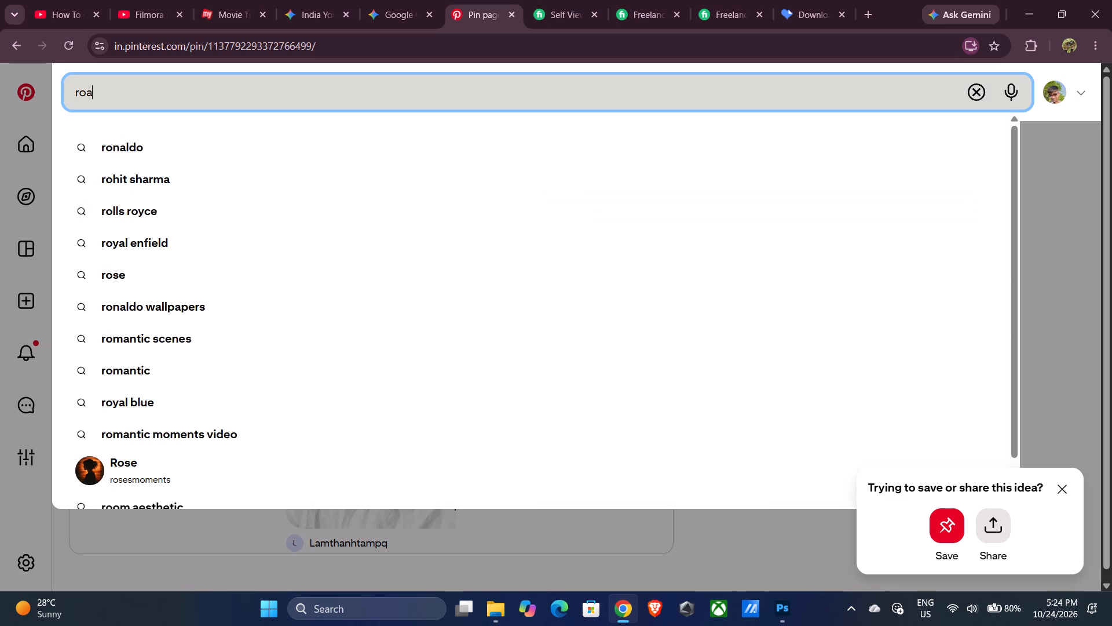
text(dside)
key(space)
text(ra)
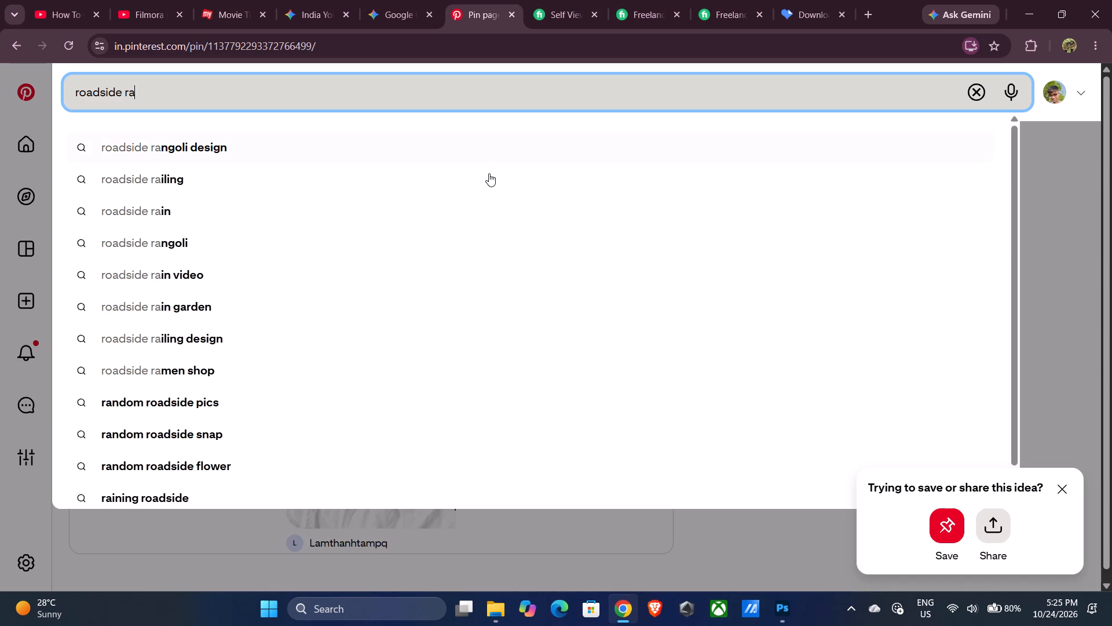
click(489, 179)
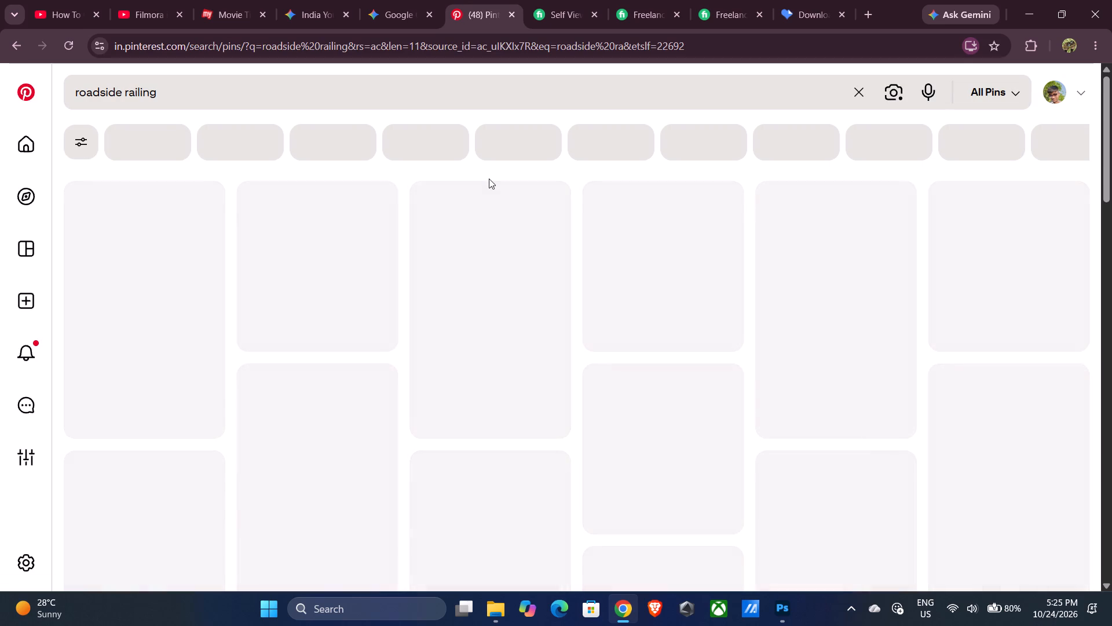
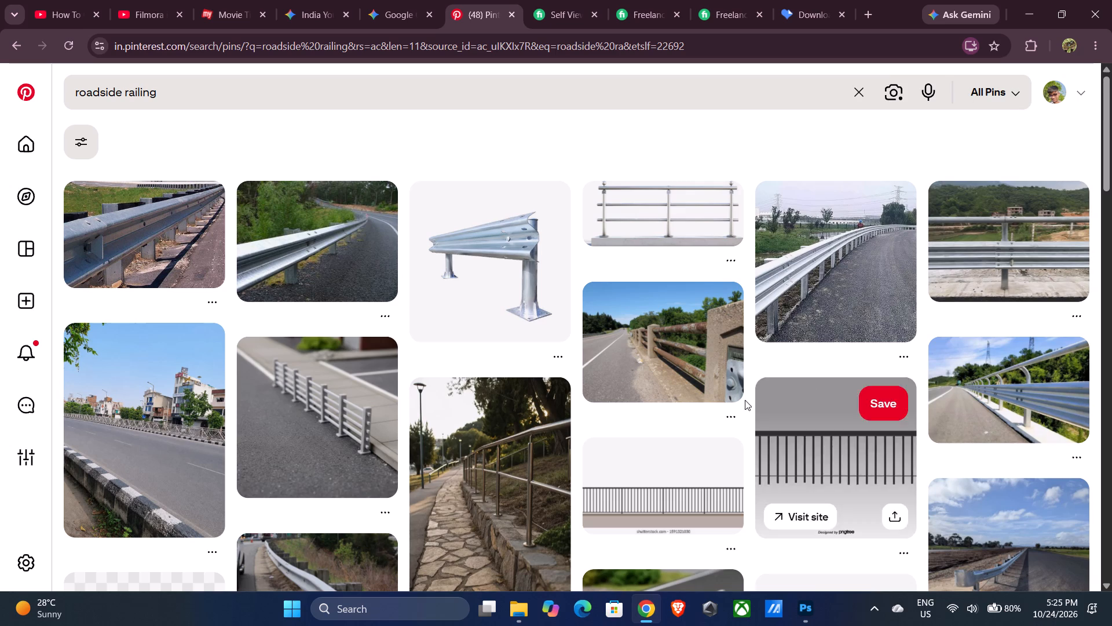
Browse the roadside railing results and open the 3D Warehouse pin of a metal guardrail with a yellow-and-black striped end.
scroll(641, 419, down, 3)
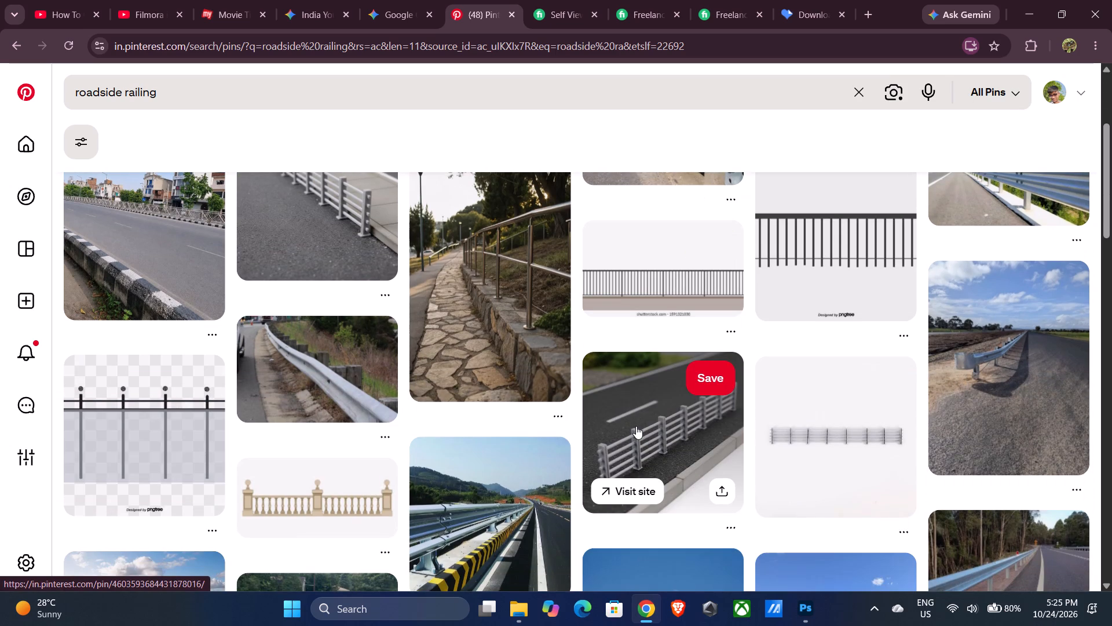
scroll(636, 426, down, 3)
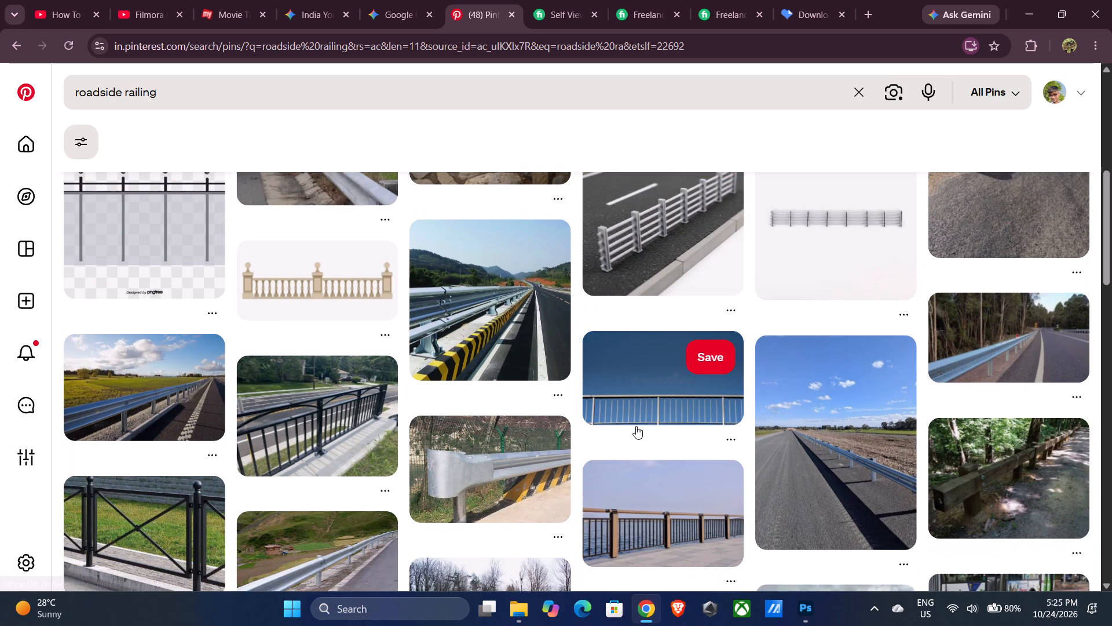
scroll(636, 426, down, 4)
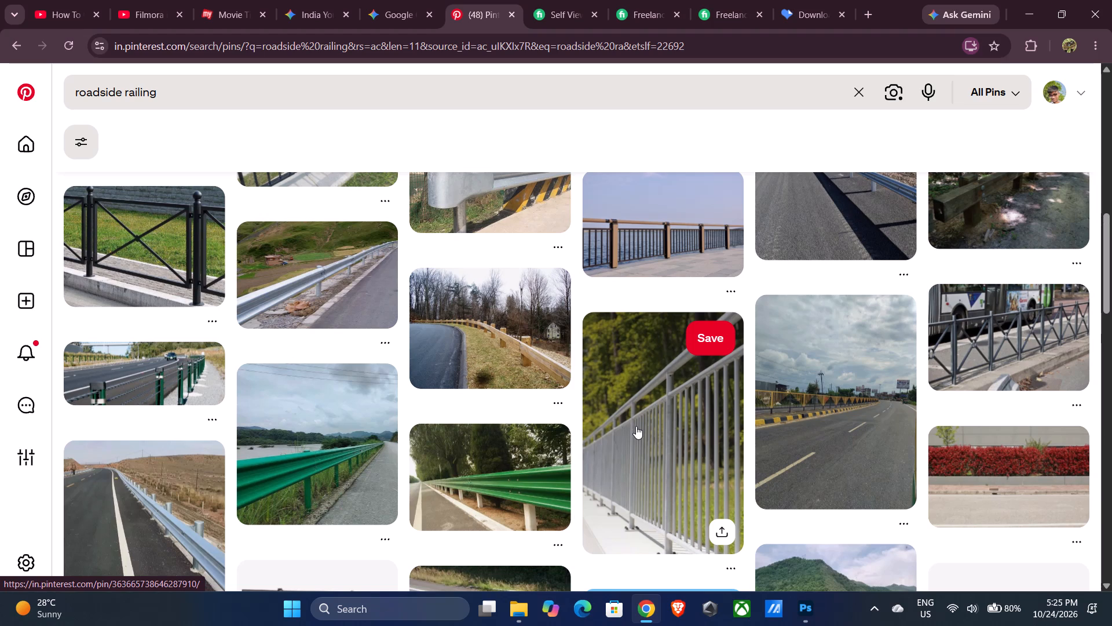
scroll(636, 426, down, 4)
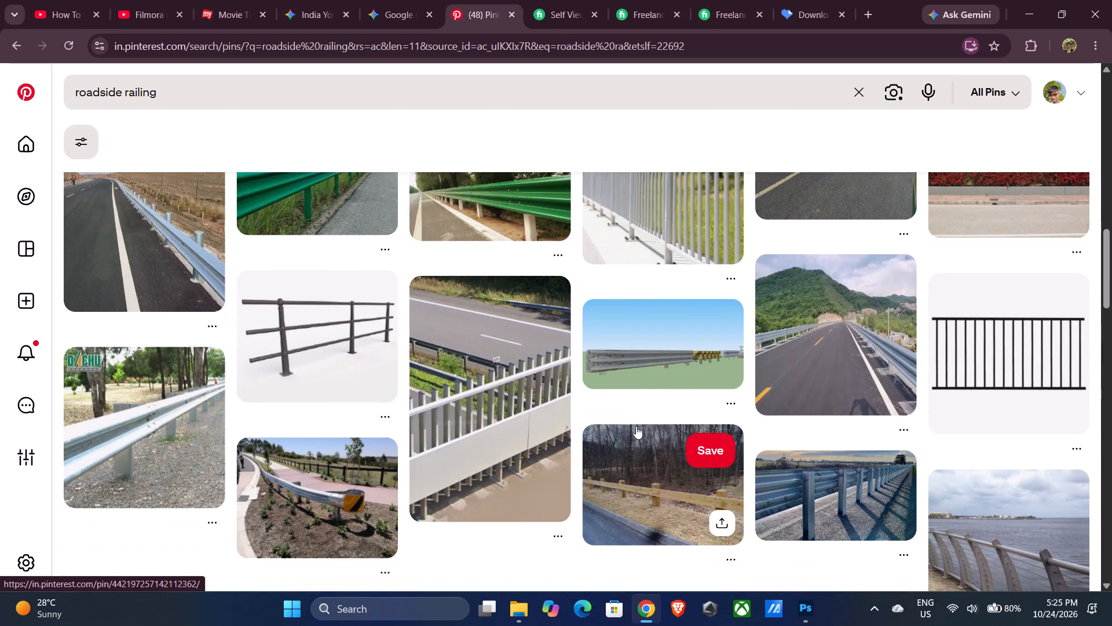
click(653, 375)
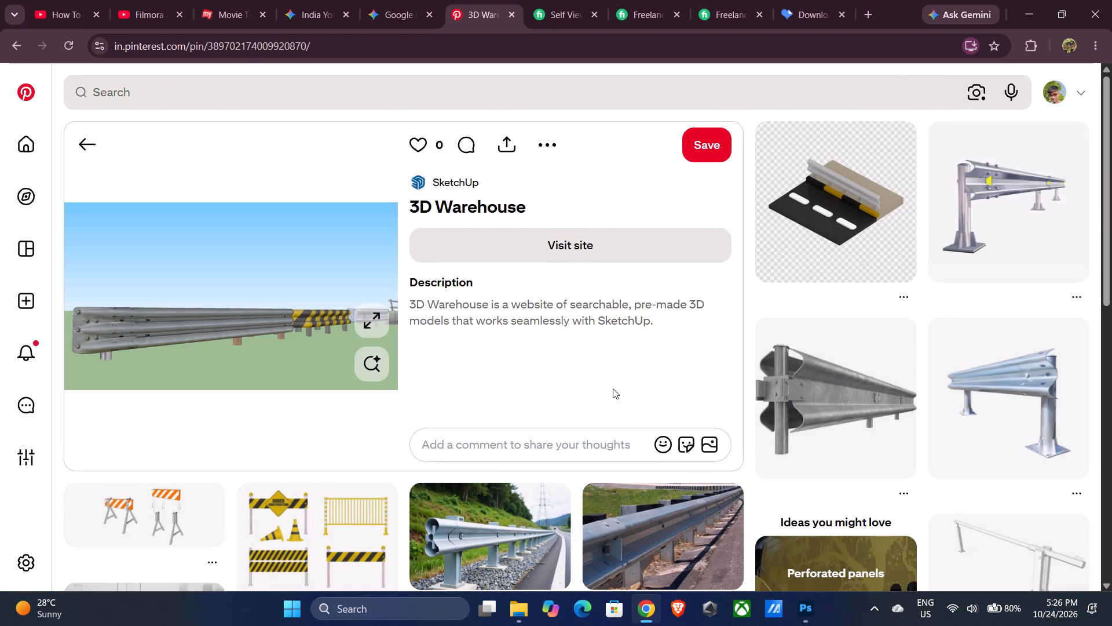
Examine the images related to the 3D Warehouse guardrail pin for a suitable roadside railing.
scroll(613, 388, down, 6)
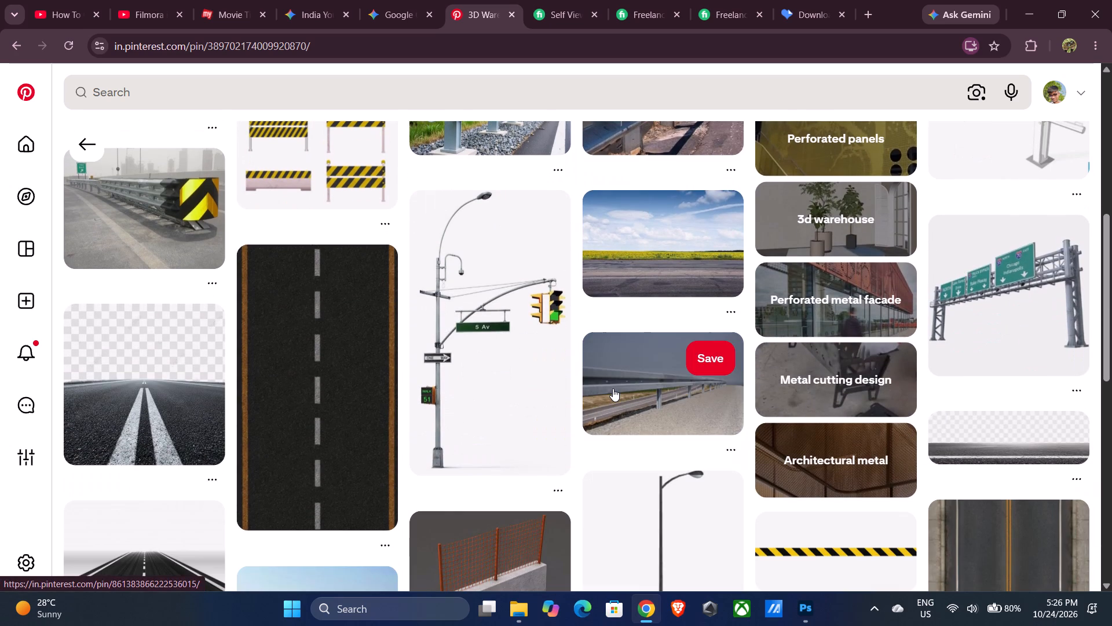
scroll(821, 347, down, 4)
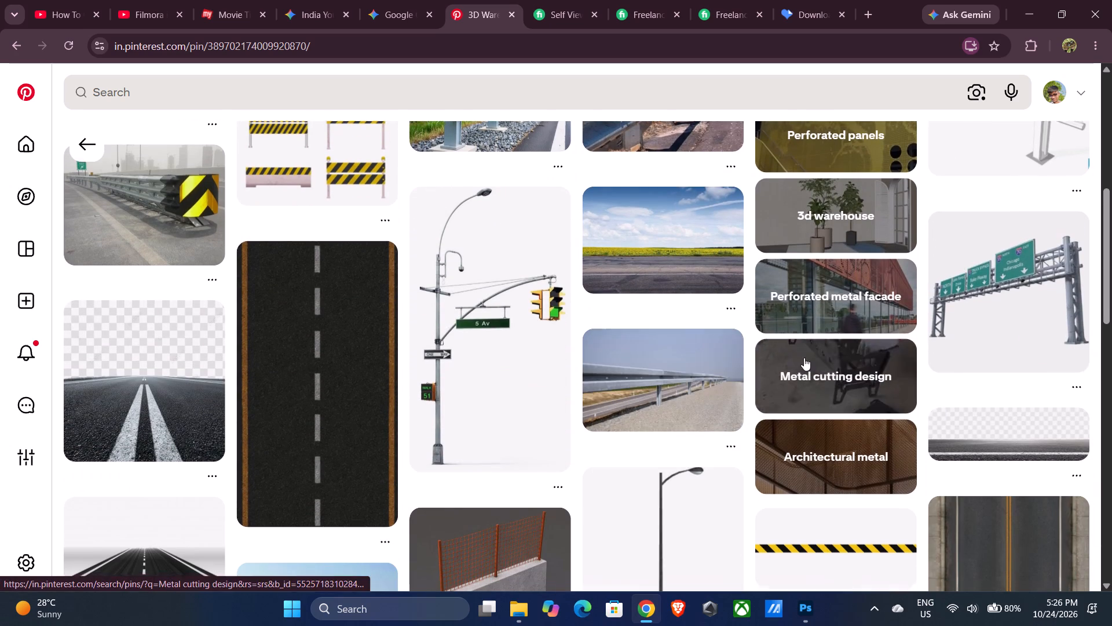
scroll(642, 410, down, 3)
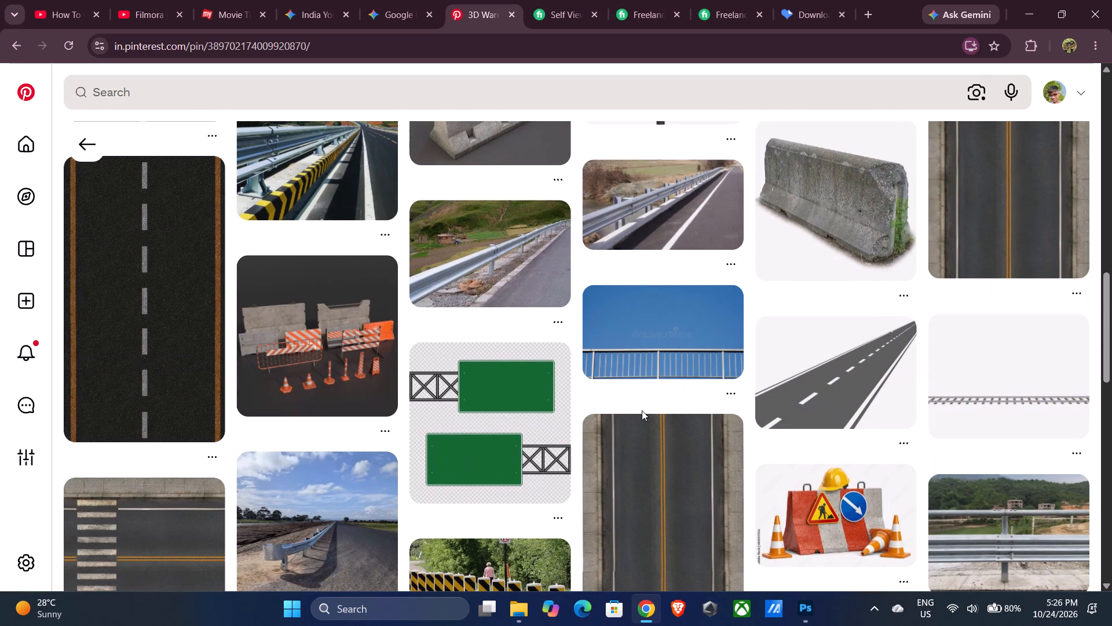
scroll(641, 406, down, 8)
scroll(641, 406, up, 5)
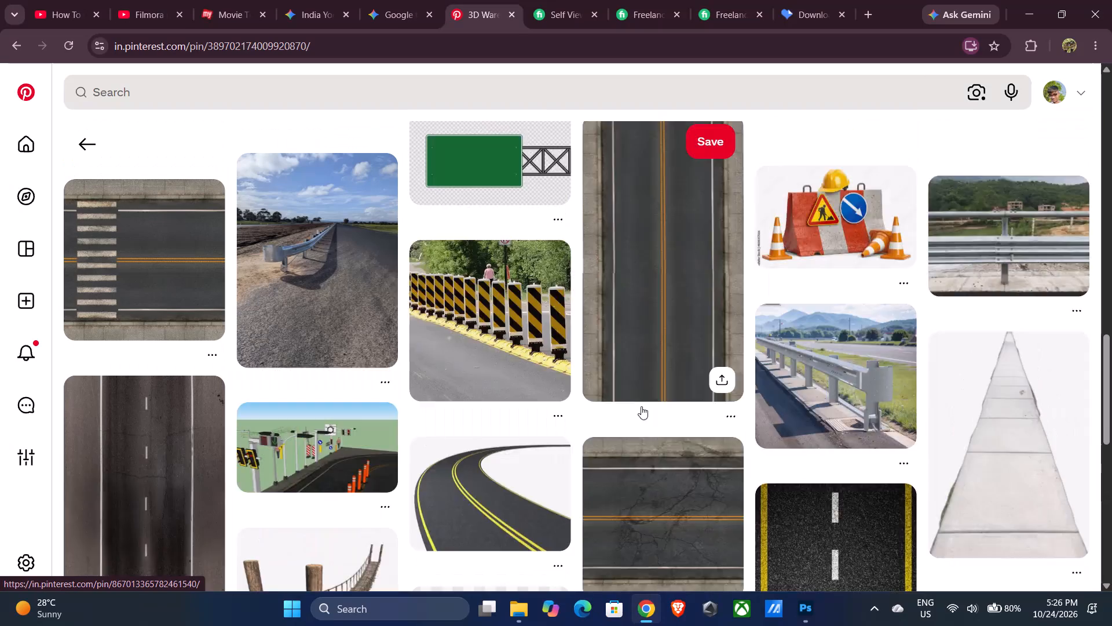
scroll(641, 406, down, 6)
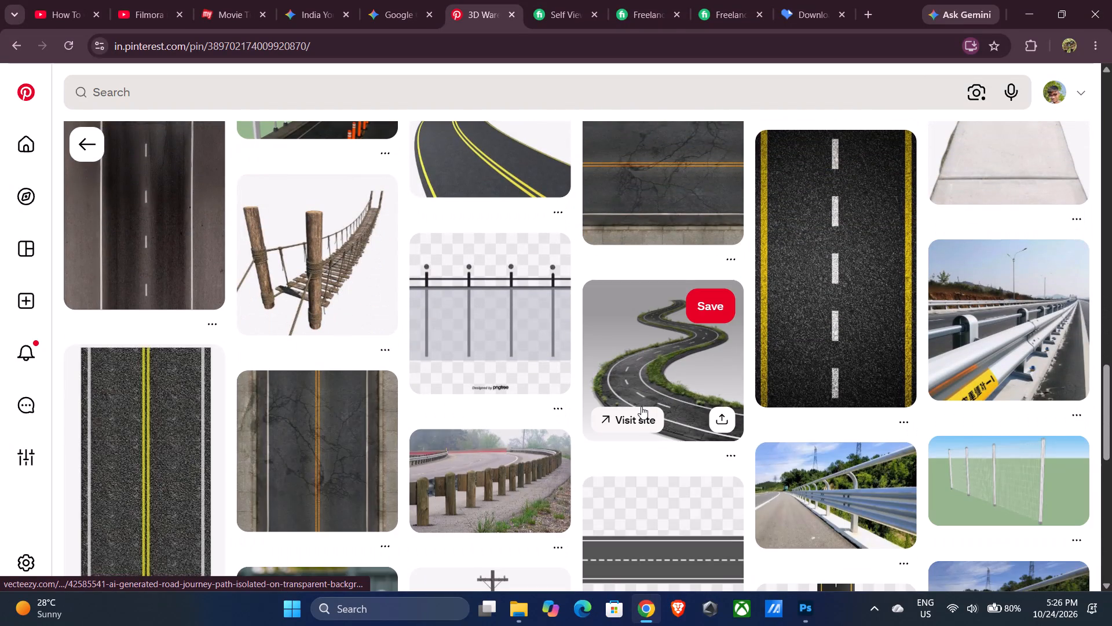
scroll(641, 406, down, 4)
scroll(641, 406, up, 20)
scroll(641, 406, up, 3)
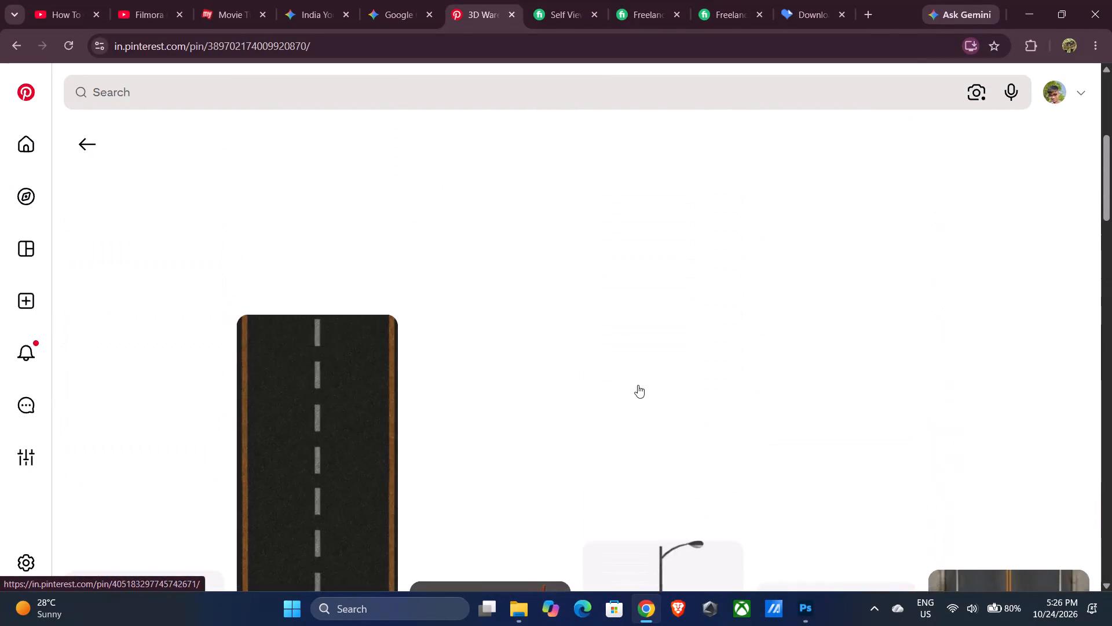
scroll(638, 385, up, 10)
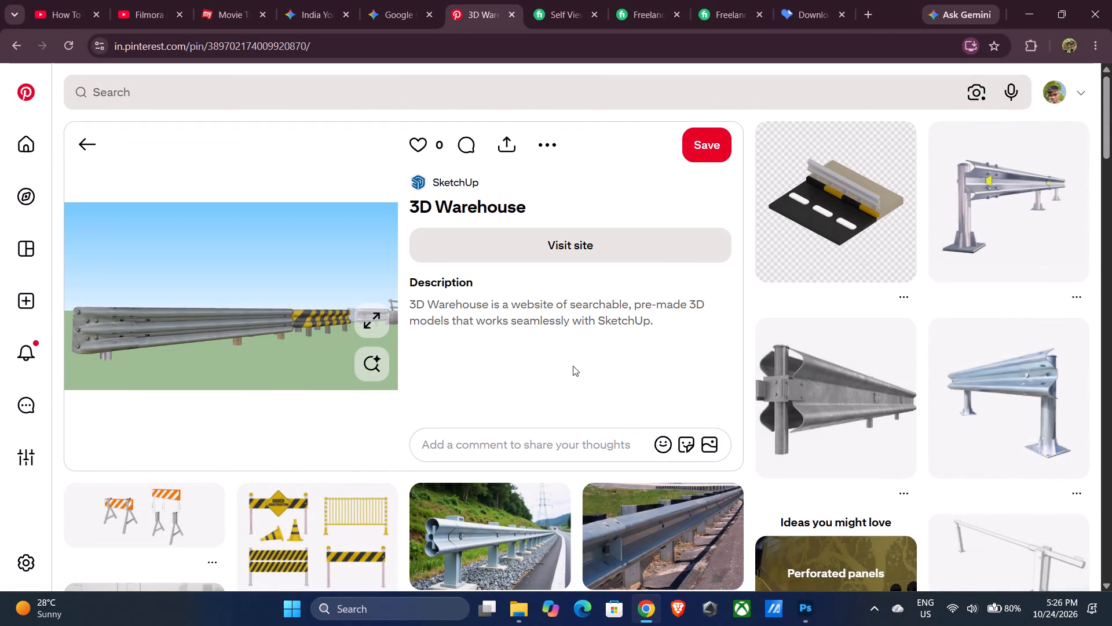
click(571, 361)
scroll(331, 383, up, 14)
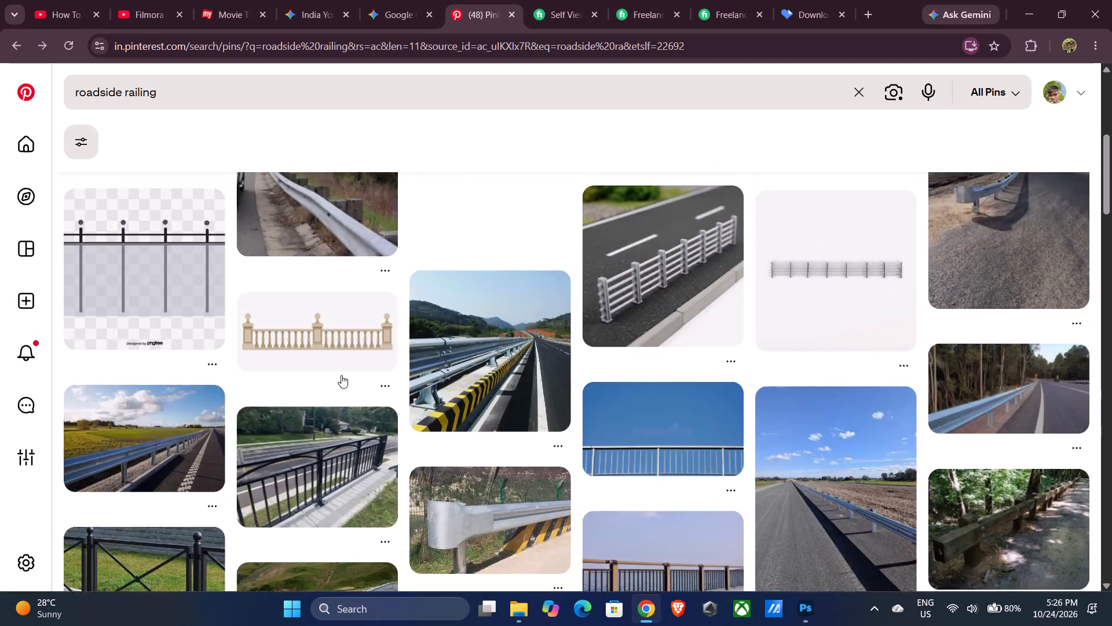
Return to the roadside railing results, open the "highway signs" guardrail pin and look through its related images.
scroll(341, 375, up, 14)
click(165, 256)
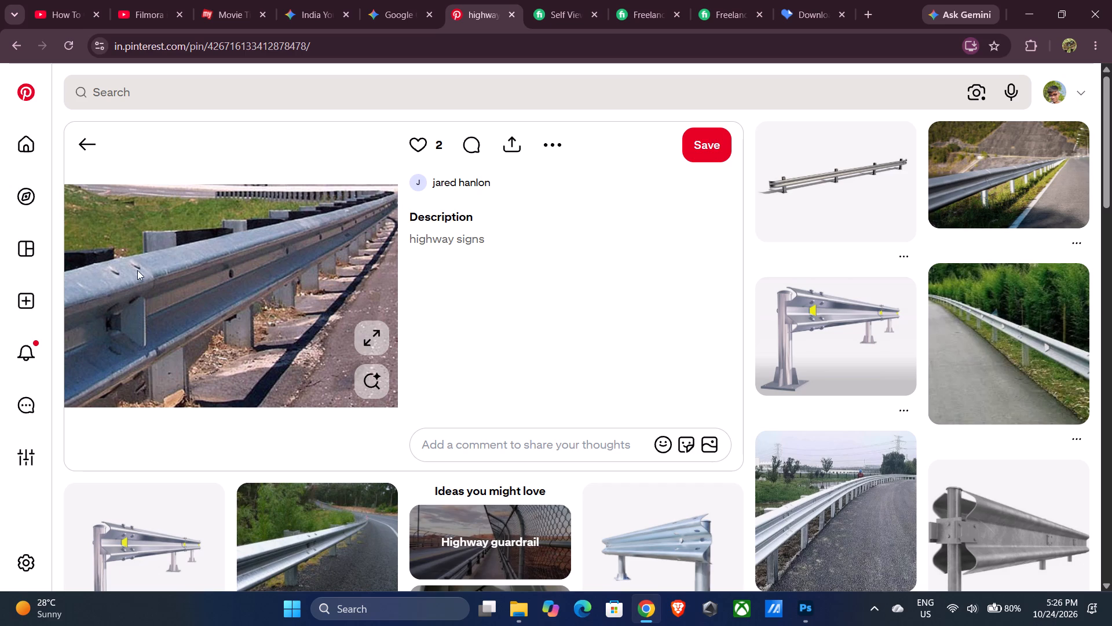
scroll(678, 305, down, 3)
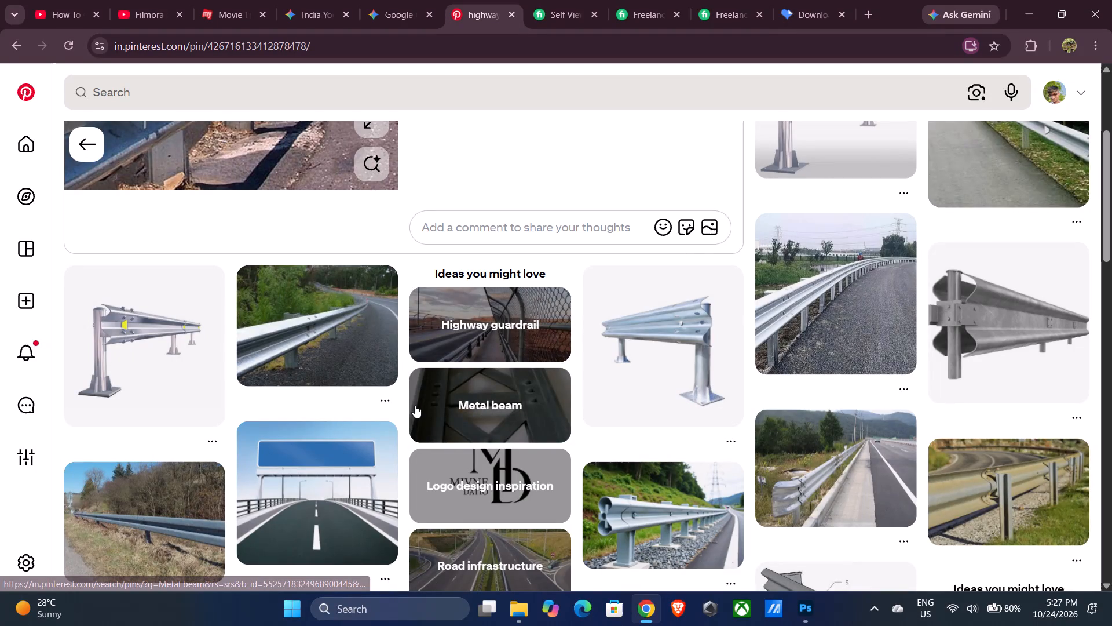
scroll(415, 405, down, 4)
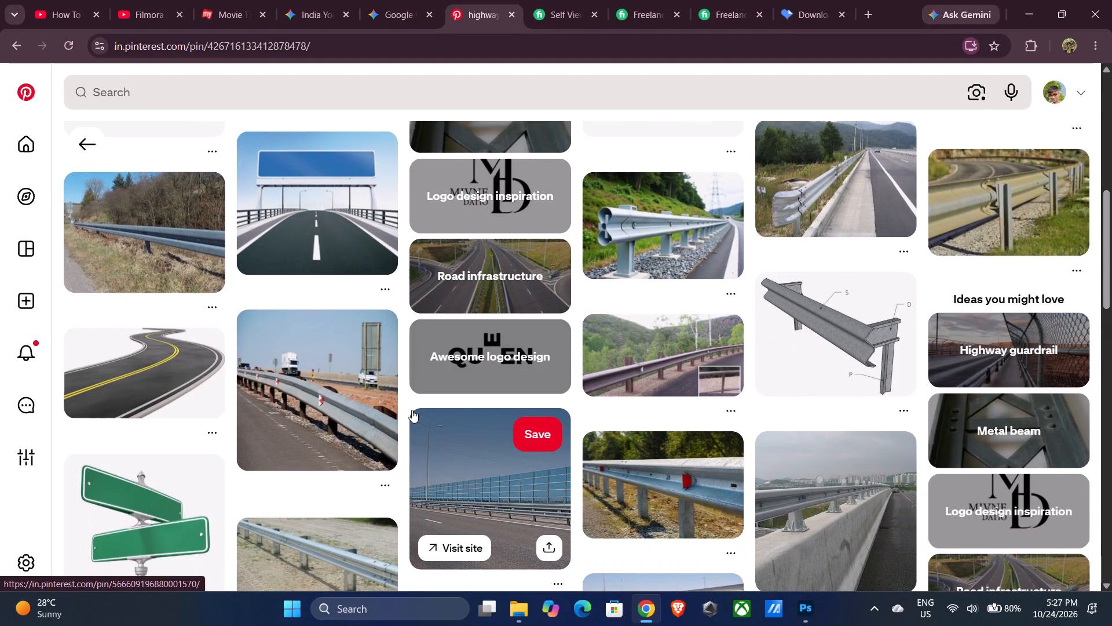
scroll(422, 434, down, 3)
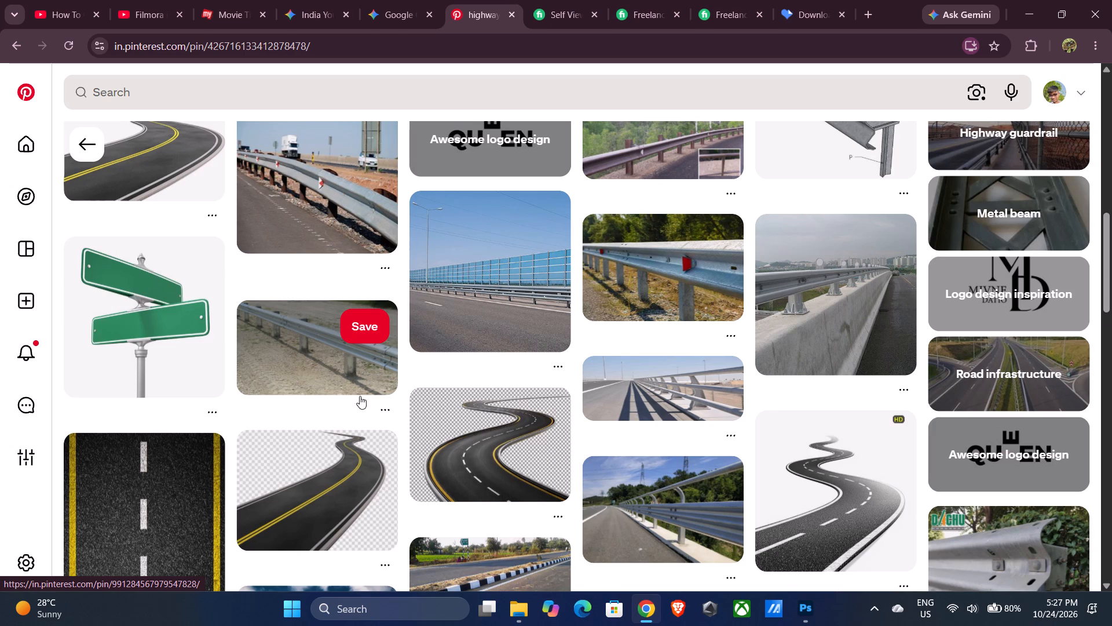
Open the "road rail guard" pin showing a guardrail on gravel and examine its related images.
click(312, 369)
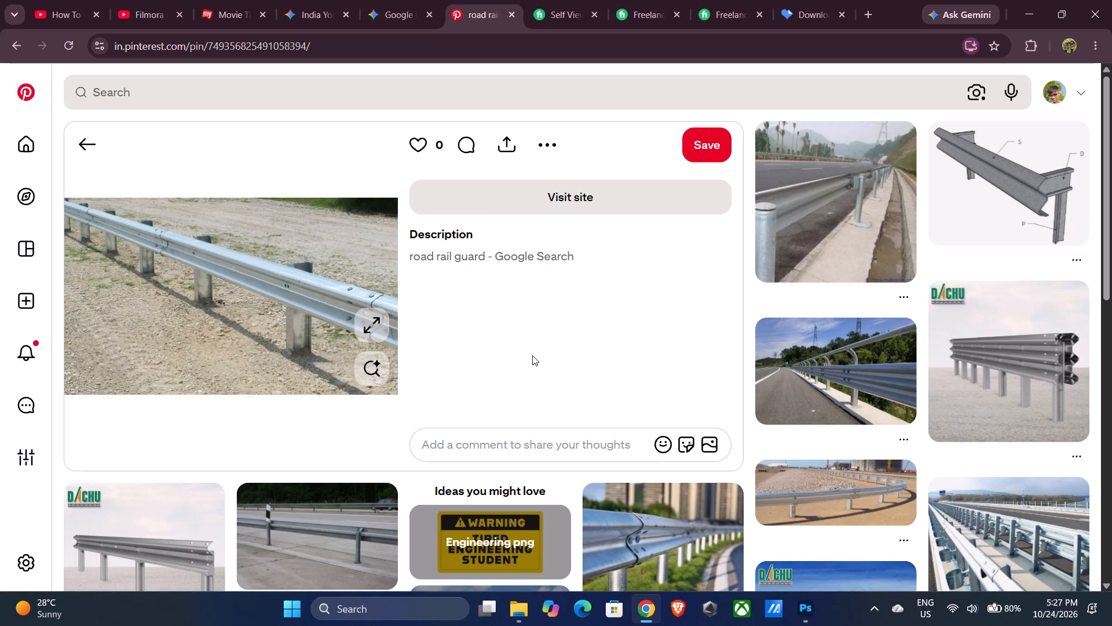
scroll(531, 354, down, 9)
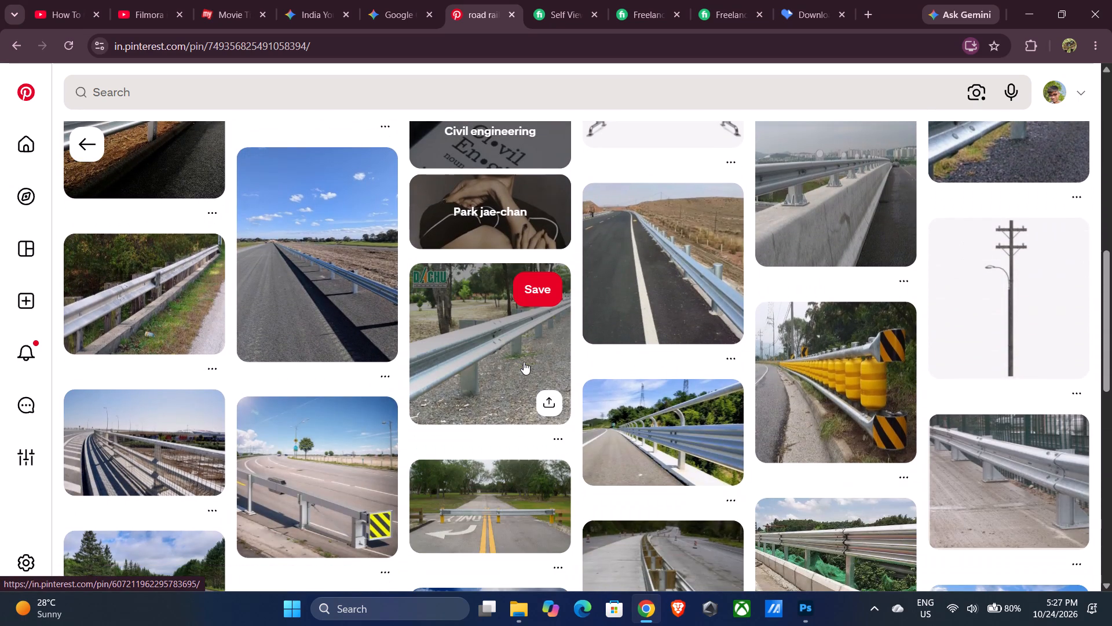
scroll(524, 362, down, 5)
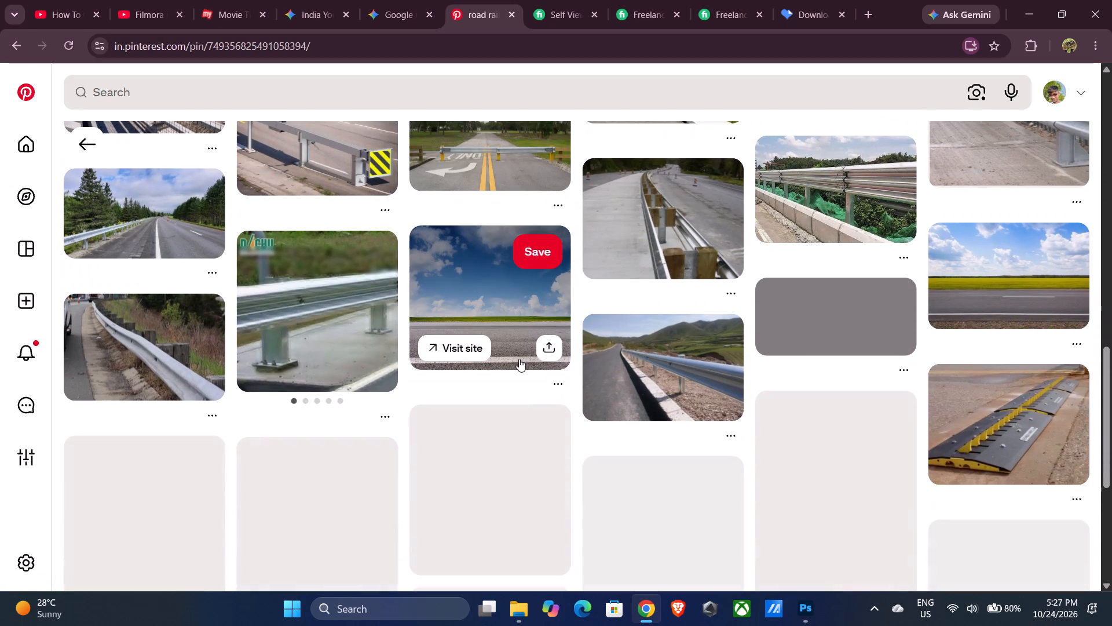
scroll(519, 359, down, 4)
scroll(519, 359, up, 3)
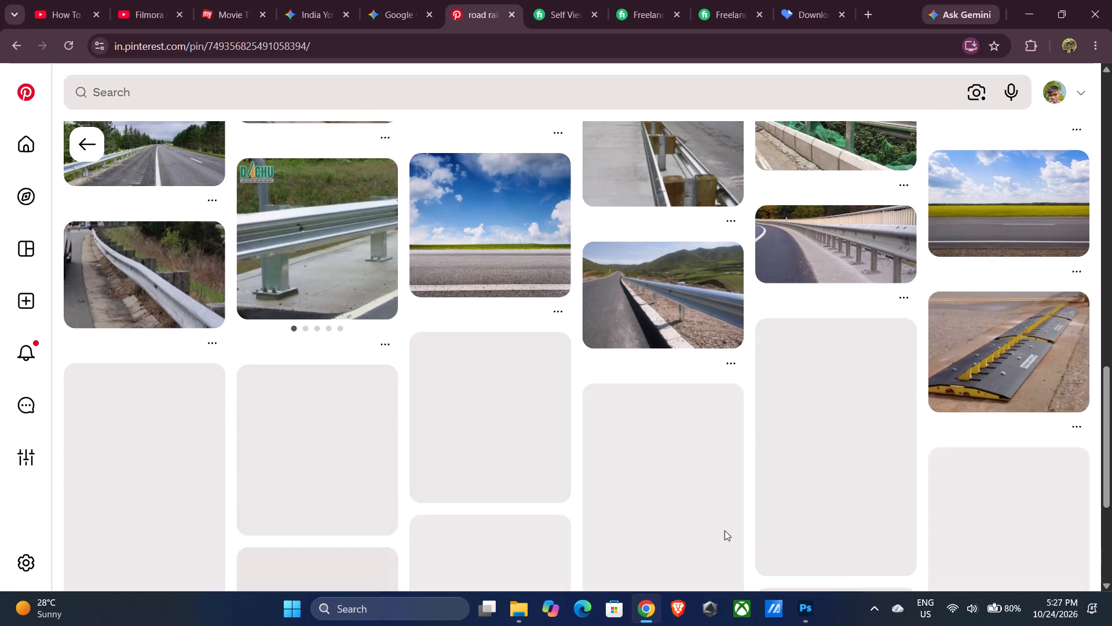
Switch back to the thumbnail in Photoshop and hide Group 1, which holds the yellow-and-black road barriers.
click(800, 610)
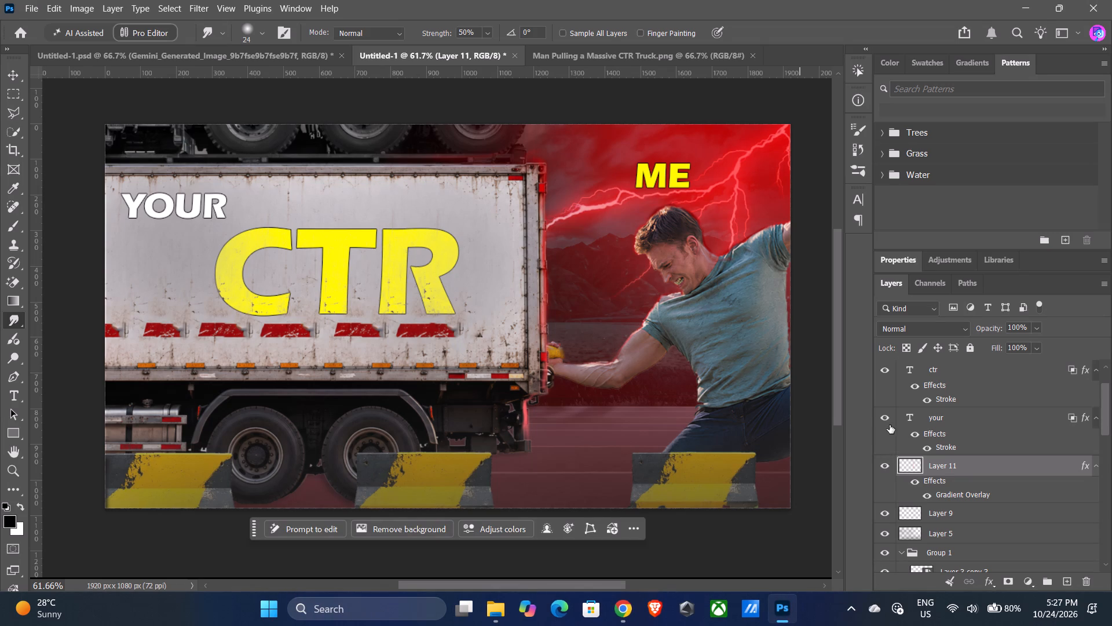
scroll(884, 426, up, 12)
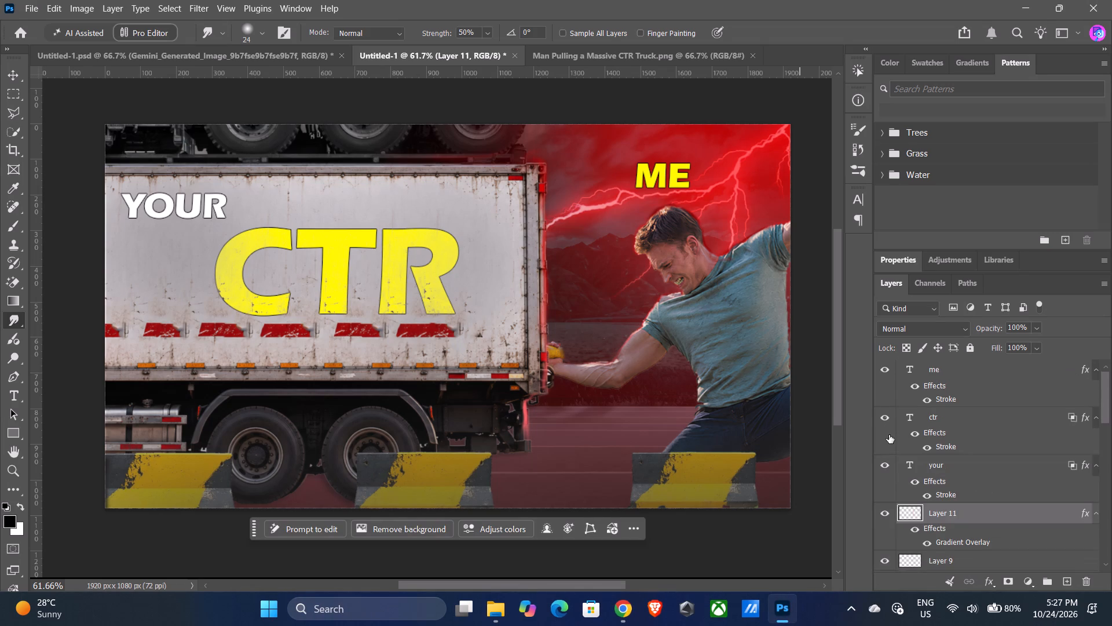
scroll(889, 435, down, 4)
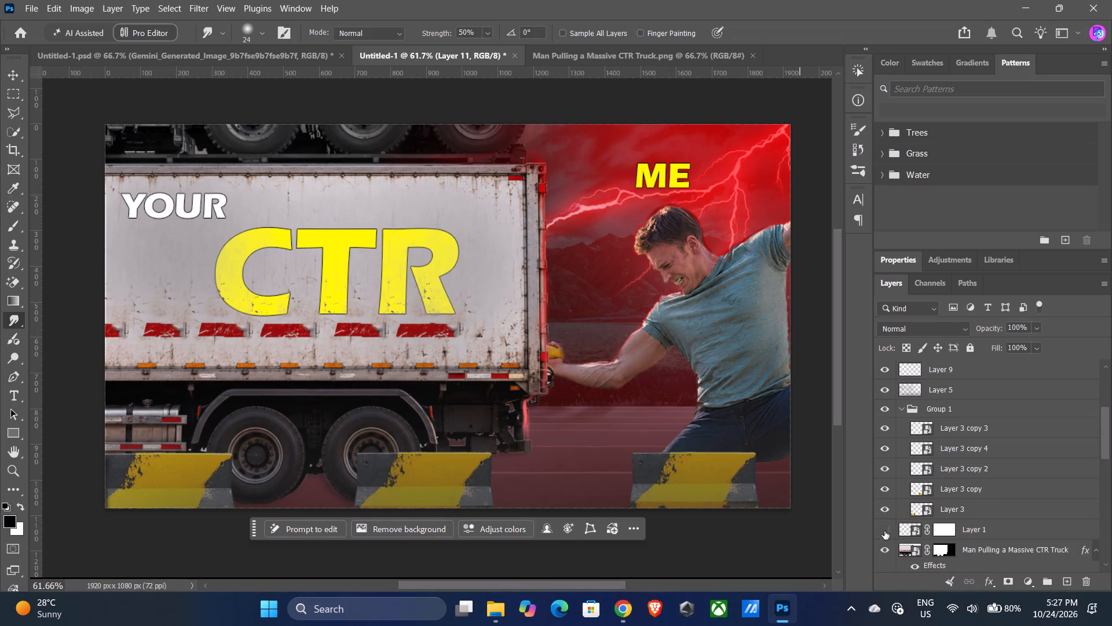
click(884, 410)
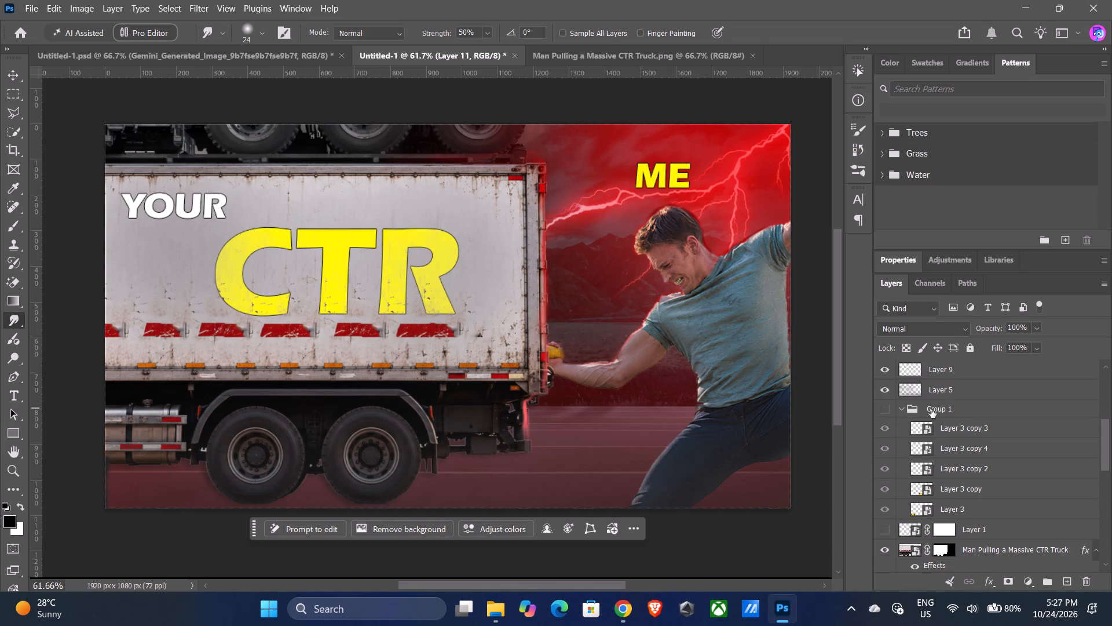
Add a new empty layer at the top of Group 1.
click(964, 404)
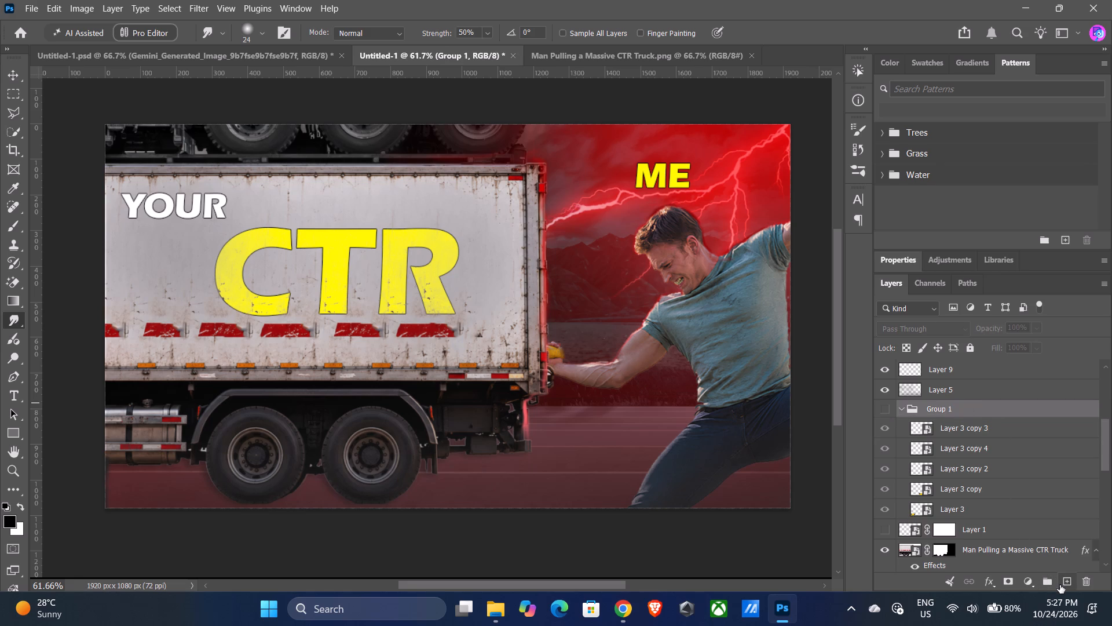
click(1060, 585)
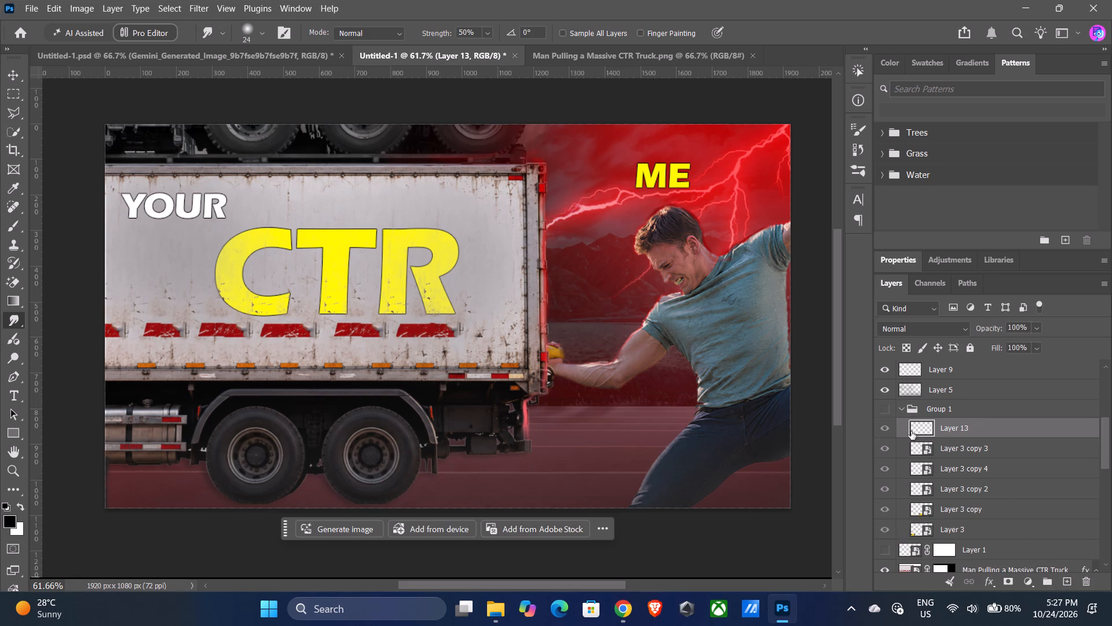
Select a full-width strip along the canvas bottom with the Polygonal Lasso, from mid-wheel height down to the lower edge.
click(10, 112)
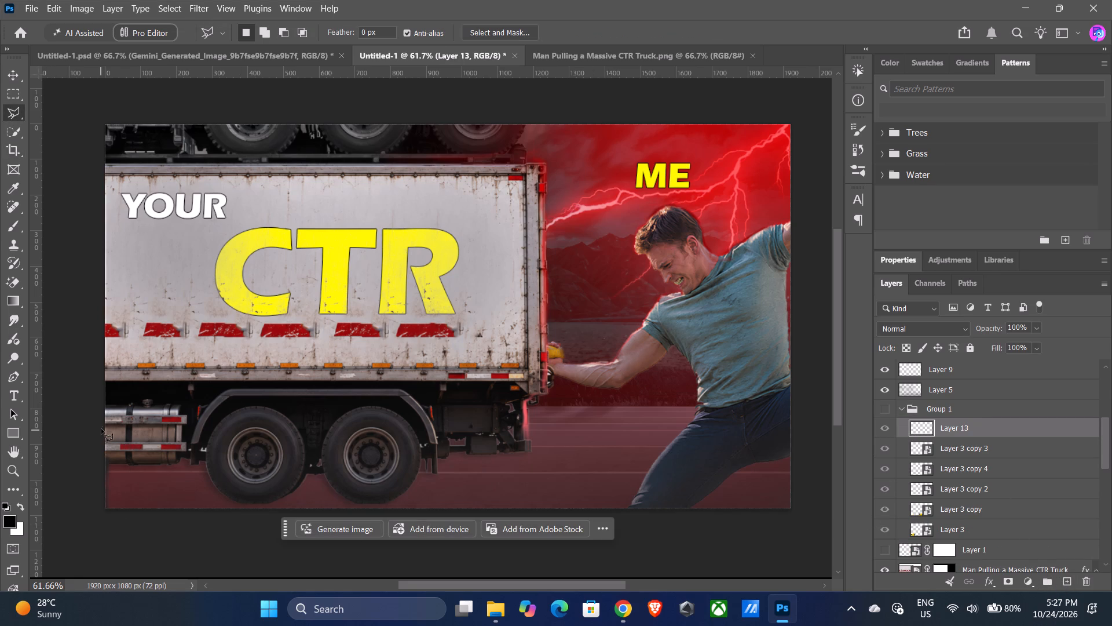
click(105, 419)
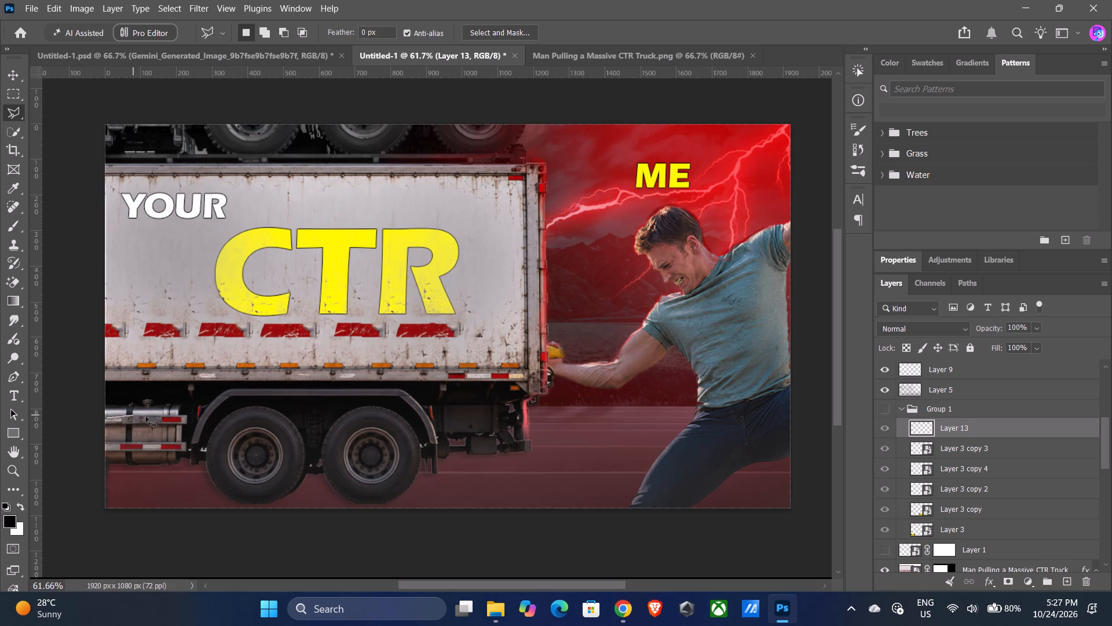
click(791, 413)
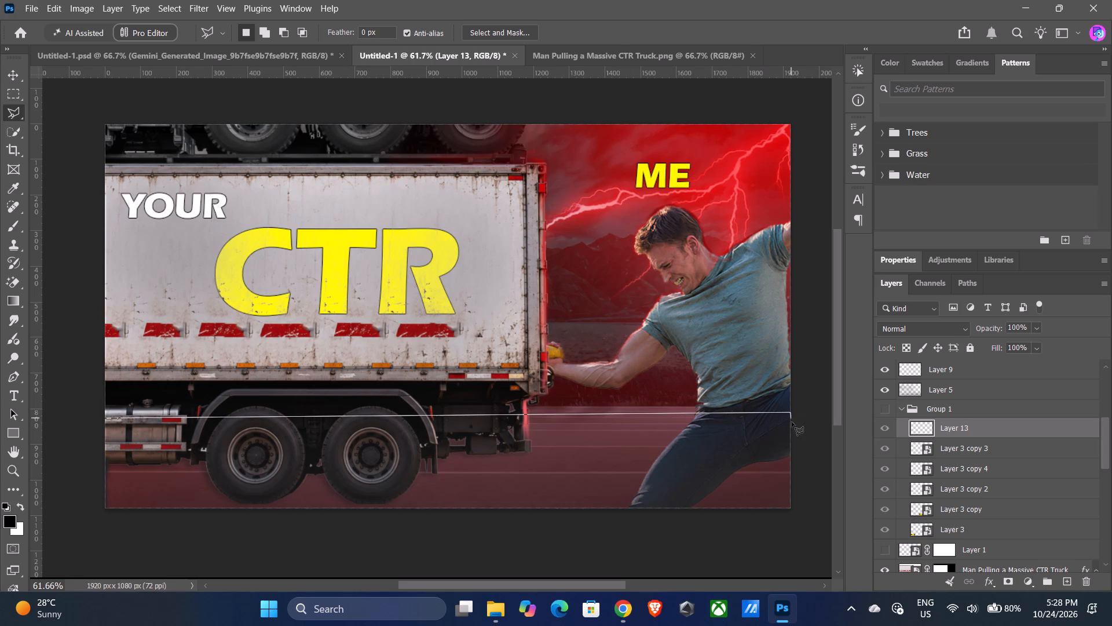
click(792, 508)
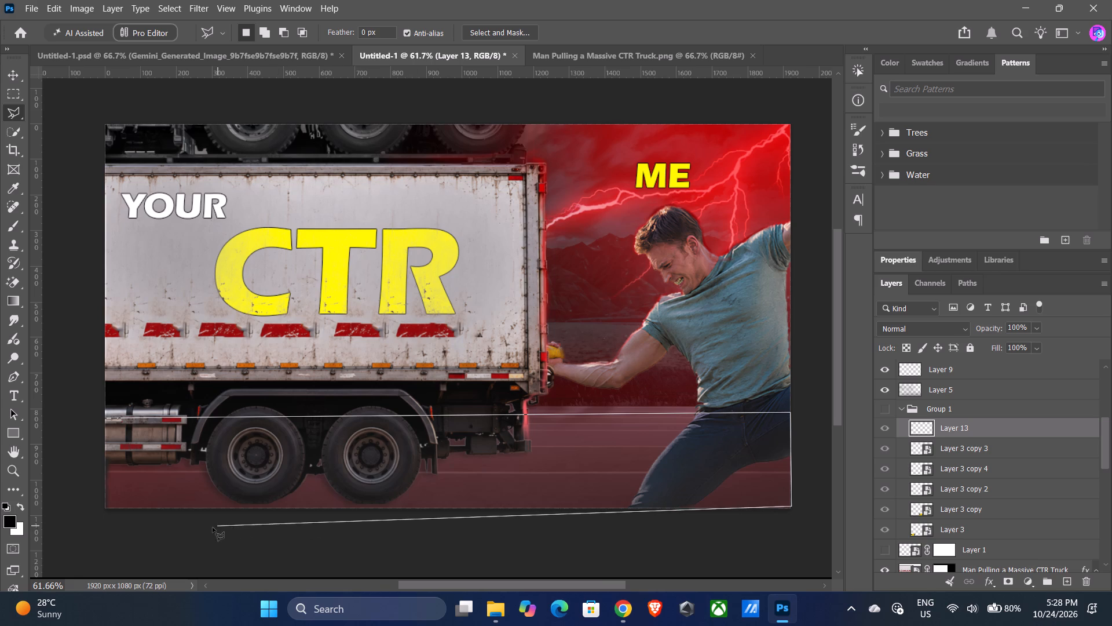
click(103, 509)
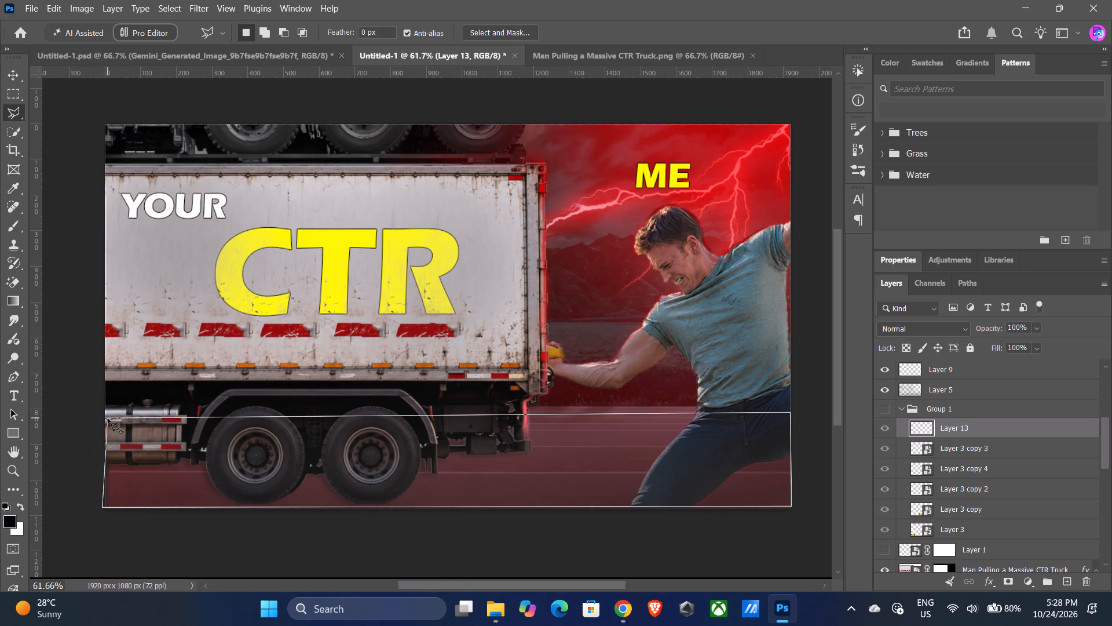
click(101, 417)
click(106, 418)
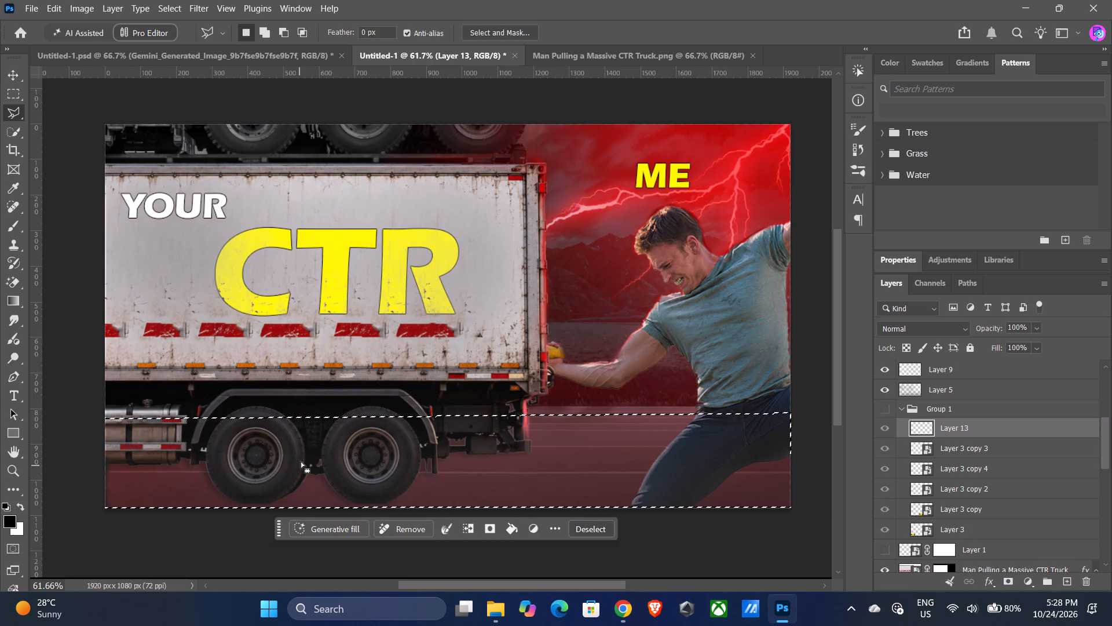
Run a Firefly Generative Fill on the selected bottom strip with the prompt "add roadside railing".
click(344, 532)
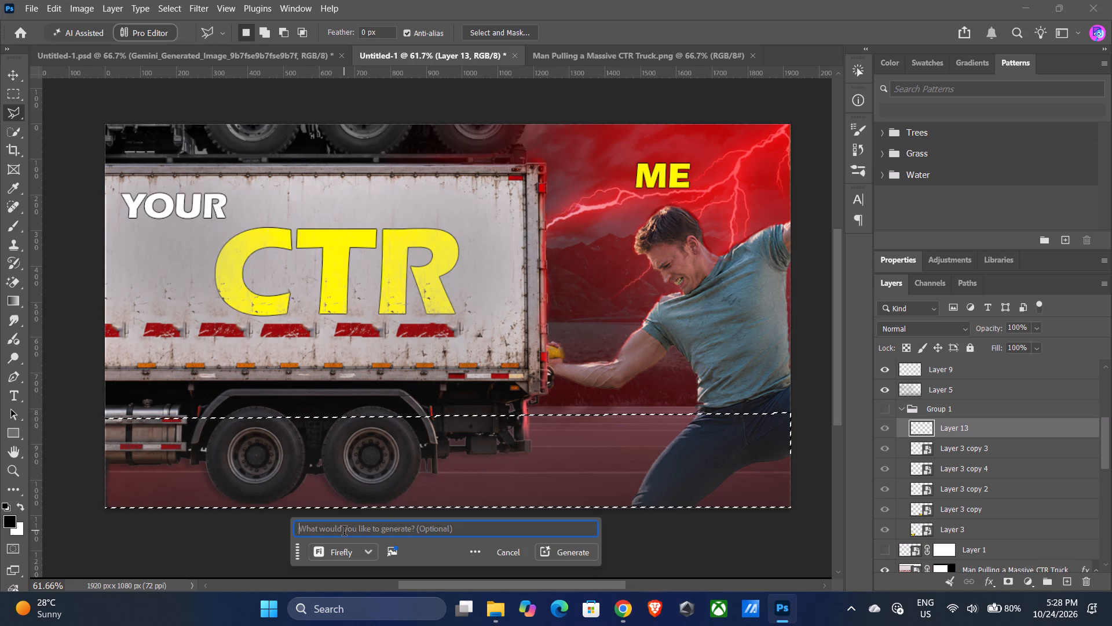
text(add roa)
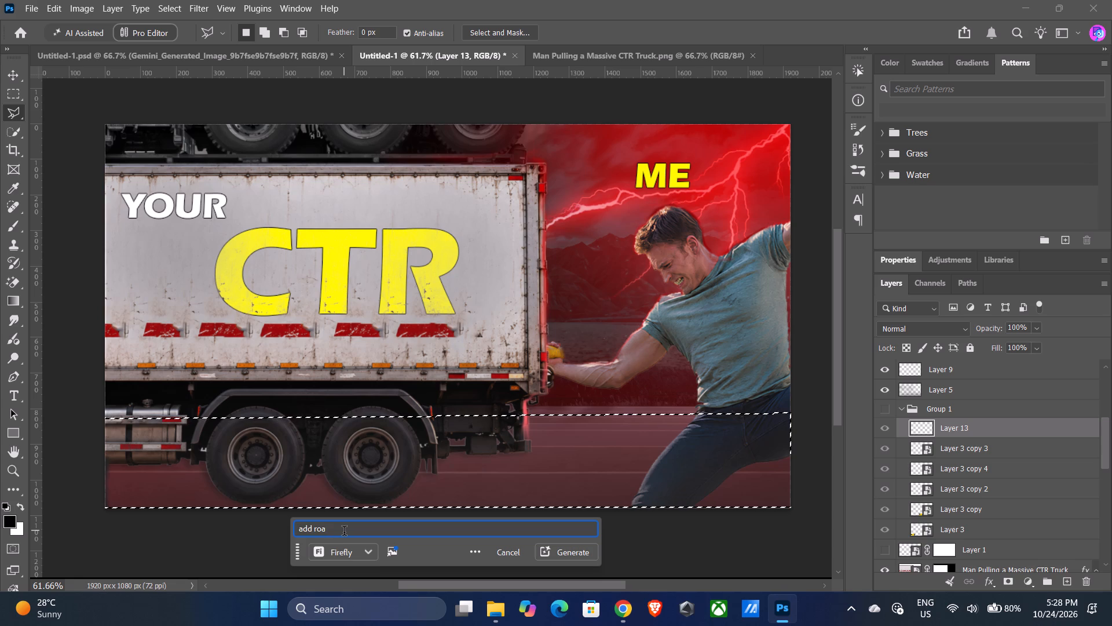
text(dside)
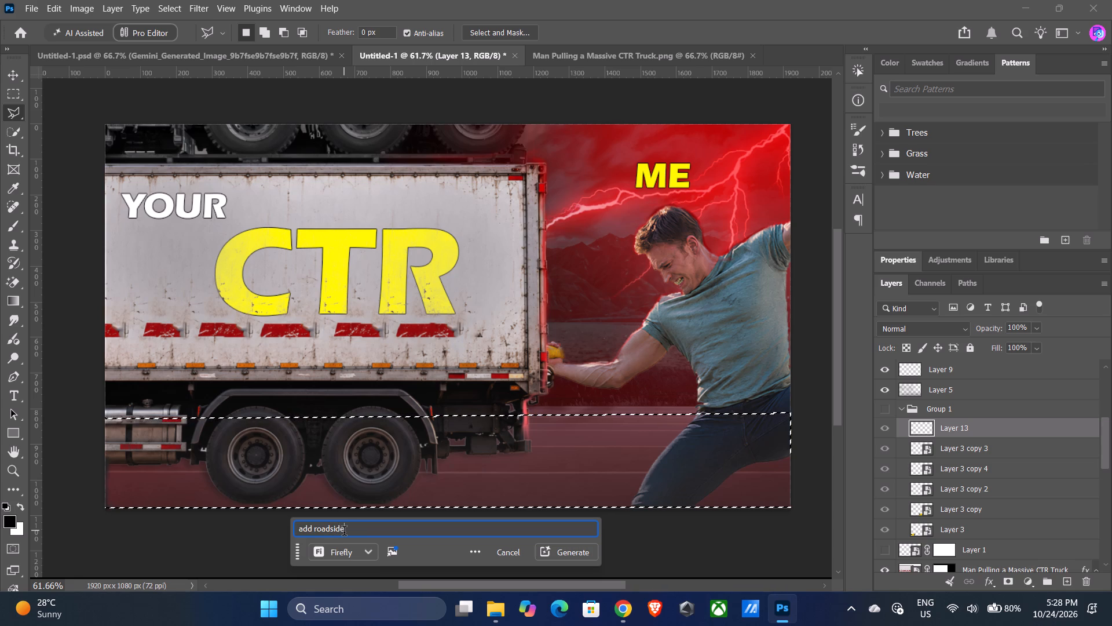
key(space)
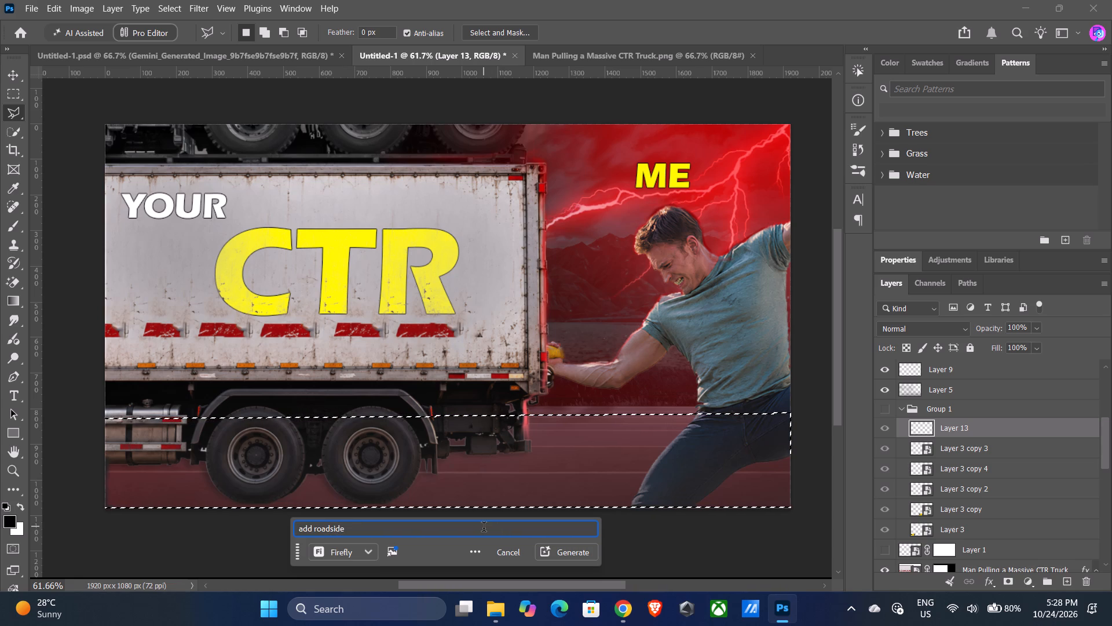
text(railing)
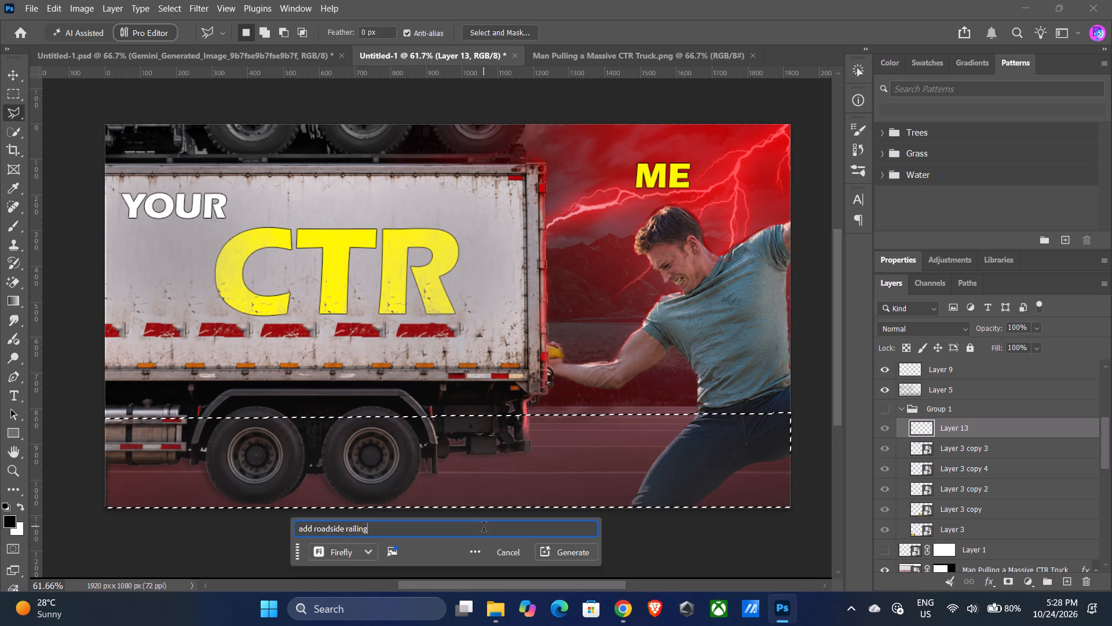
click(572, 555)
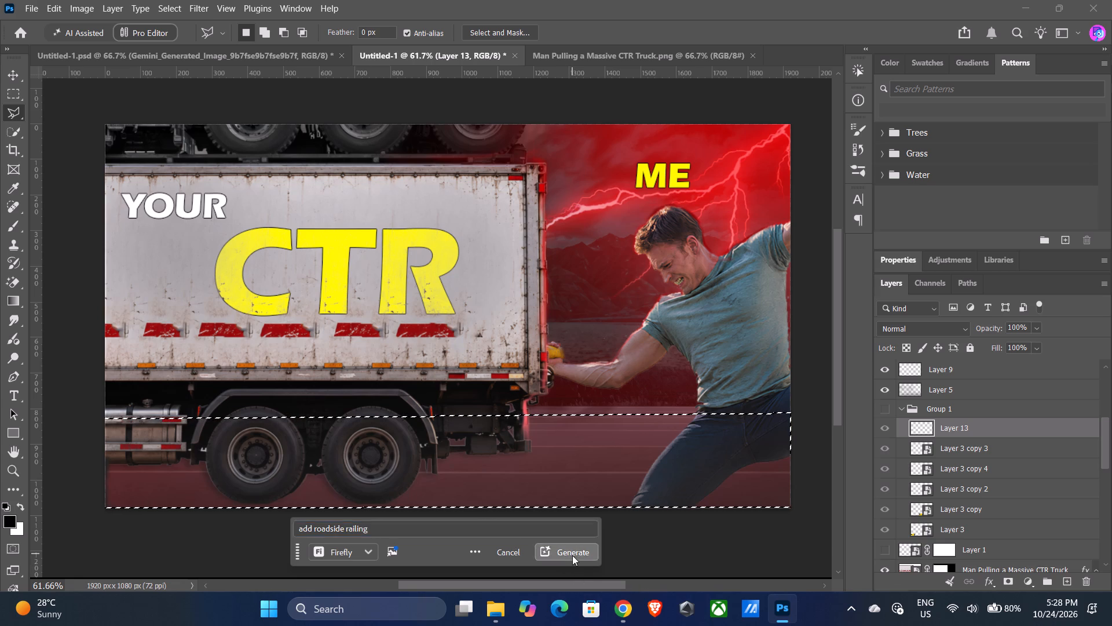
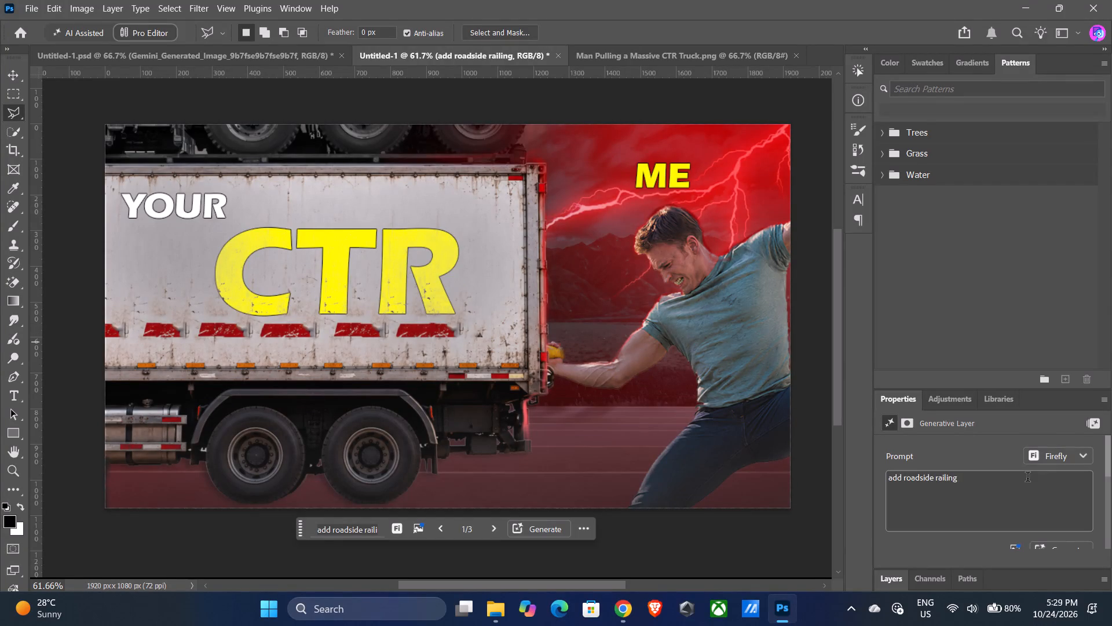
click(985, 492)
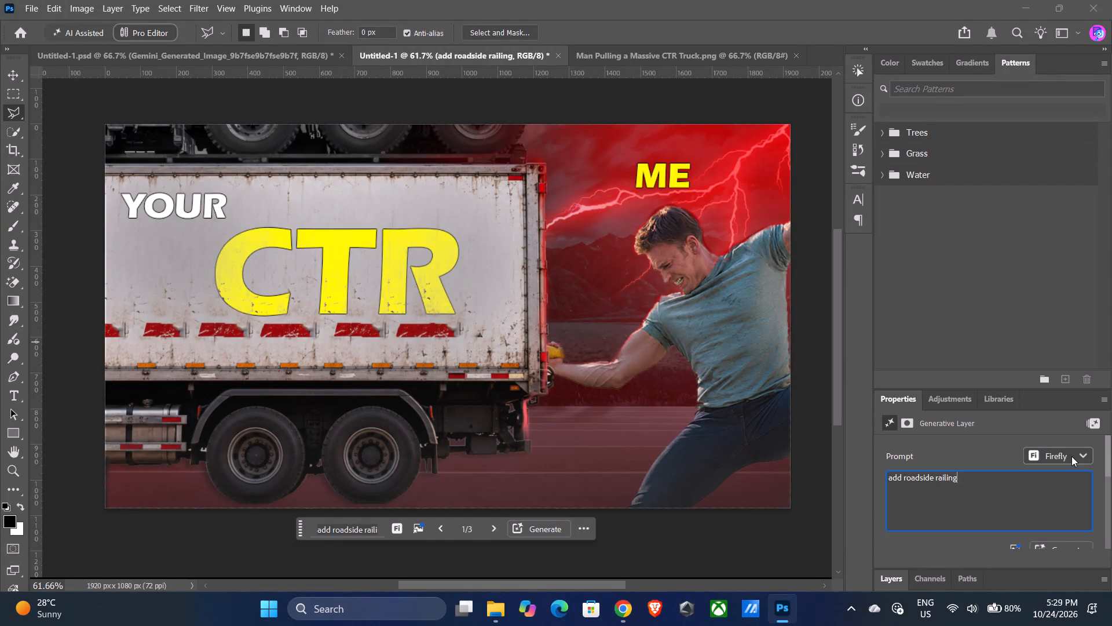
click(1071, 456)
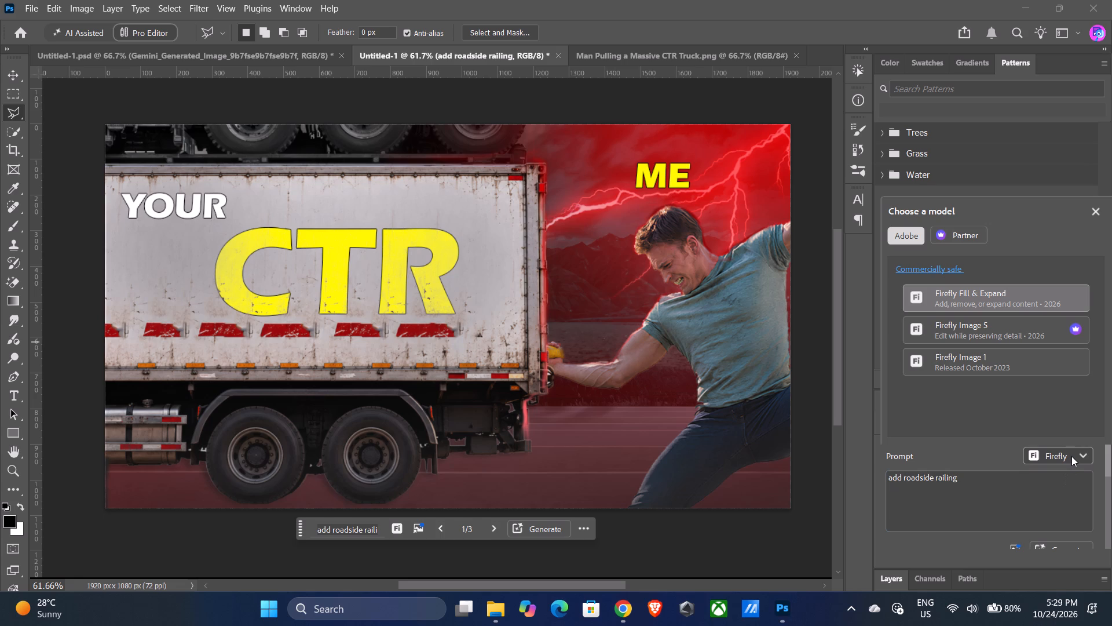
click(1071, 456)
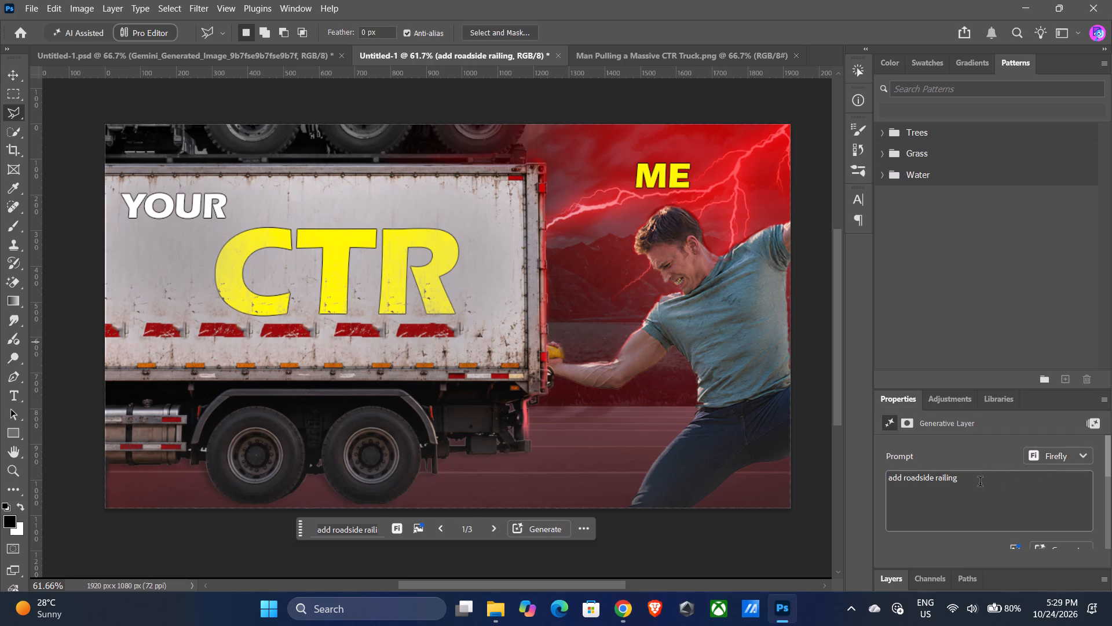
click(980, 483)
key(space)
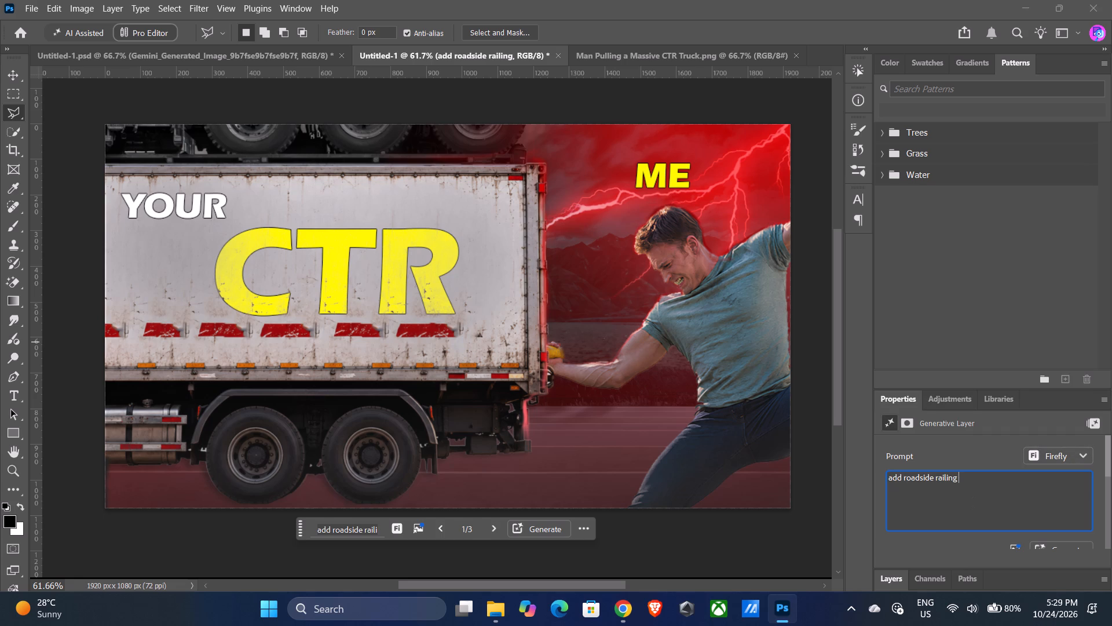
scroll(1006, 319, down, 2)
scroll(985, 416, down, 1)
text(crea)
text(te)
Preview each generated roadside railing variation in turn, examining how it looks across the bottom strip of the thumbnail.
scroll(1111, 475, down, 2)
scroll(1067, 526, down, 4)
drag(1106, 471, 1109, 493)
scroll(1001, 519, down, 2)
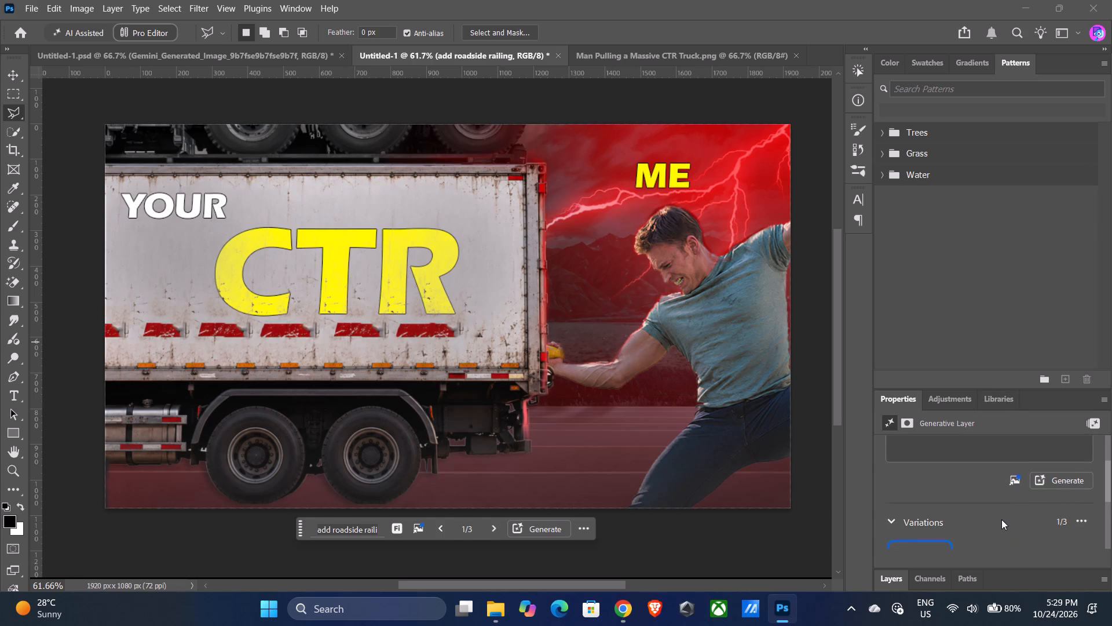
scroll(982, 523, down, 18)
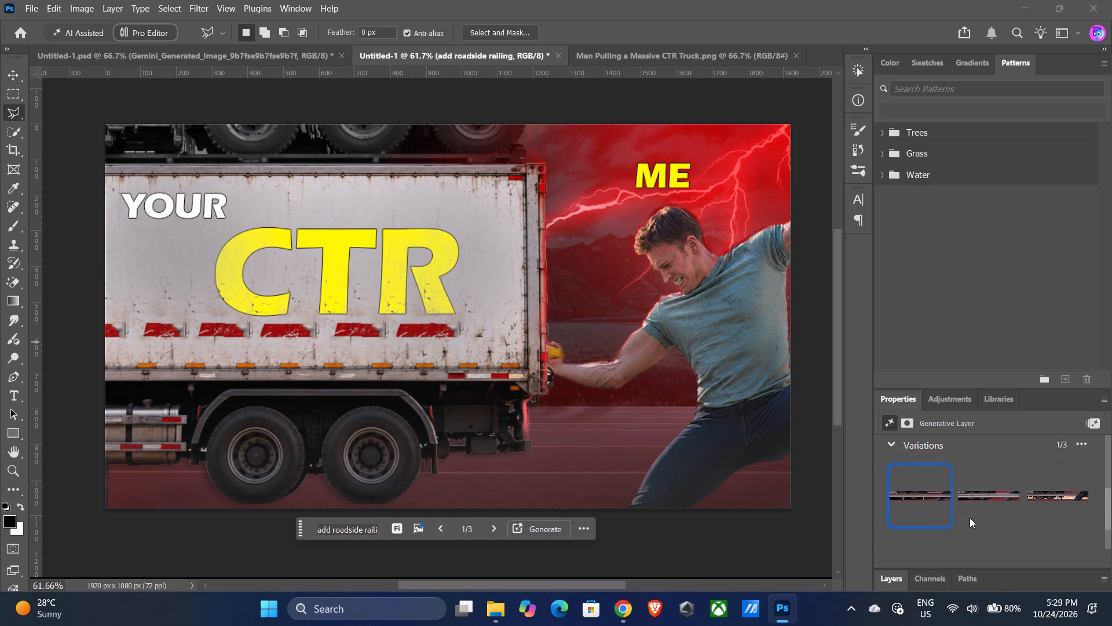
click(982, 499)
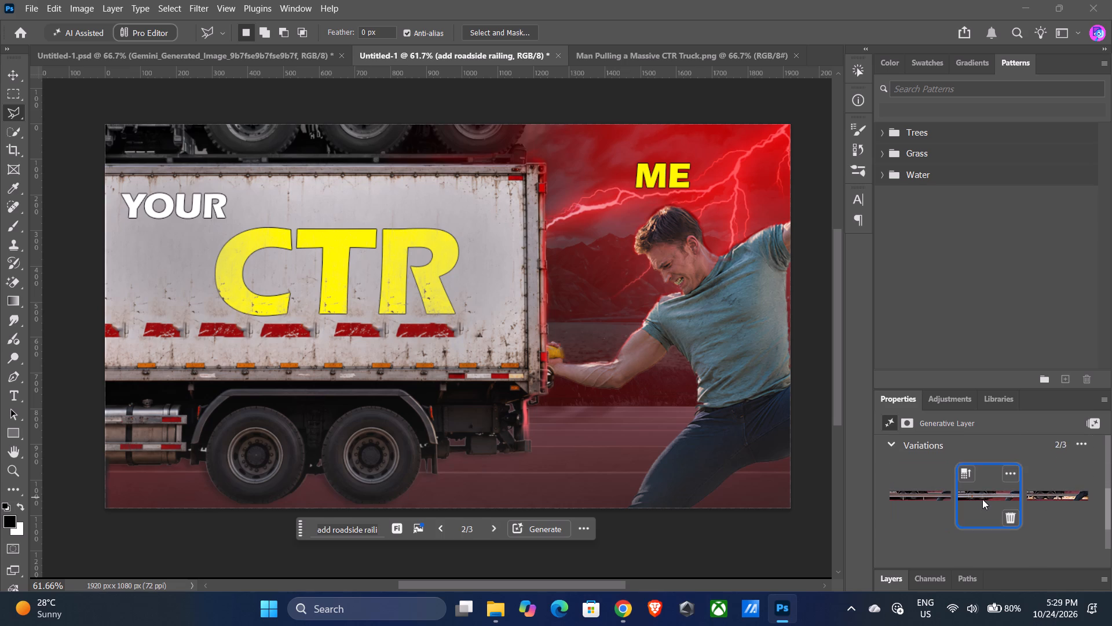
click(913, 503)
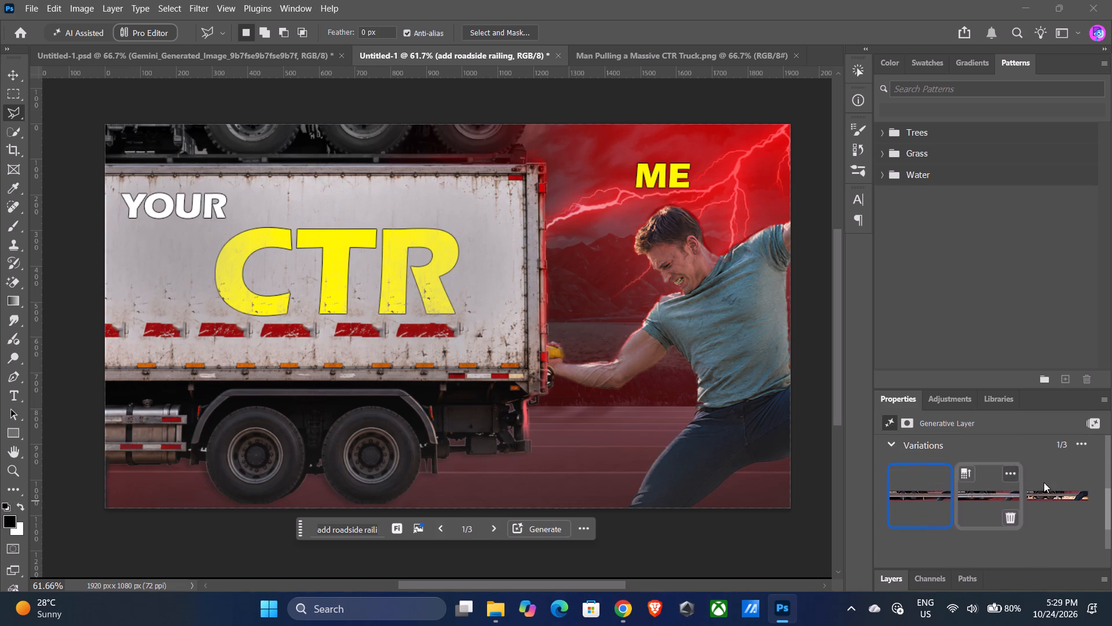
click(1044, 484)
drag(1070, 492, 604, 465)
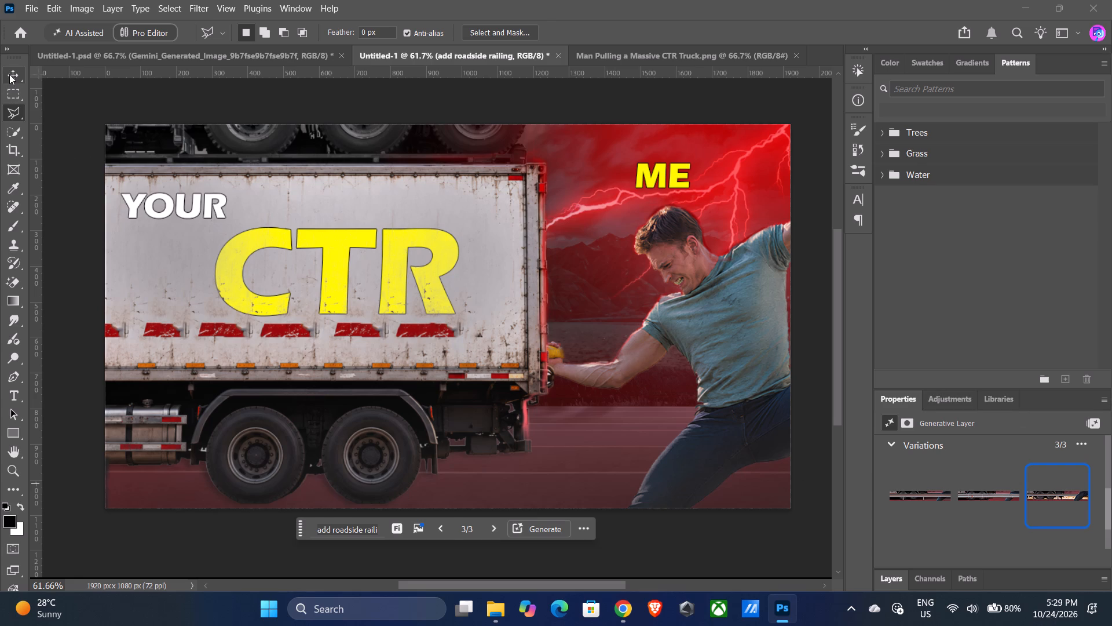
Extend the railing layer's prompt to "add roadside railing black colour" and regenerate it with Firefly Fill & Expand.
click(9, 74)
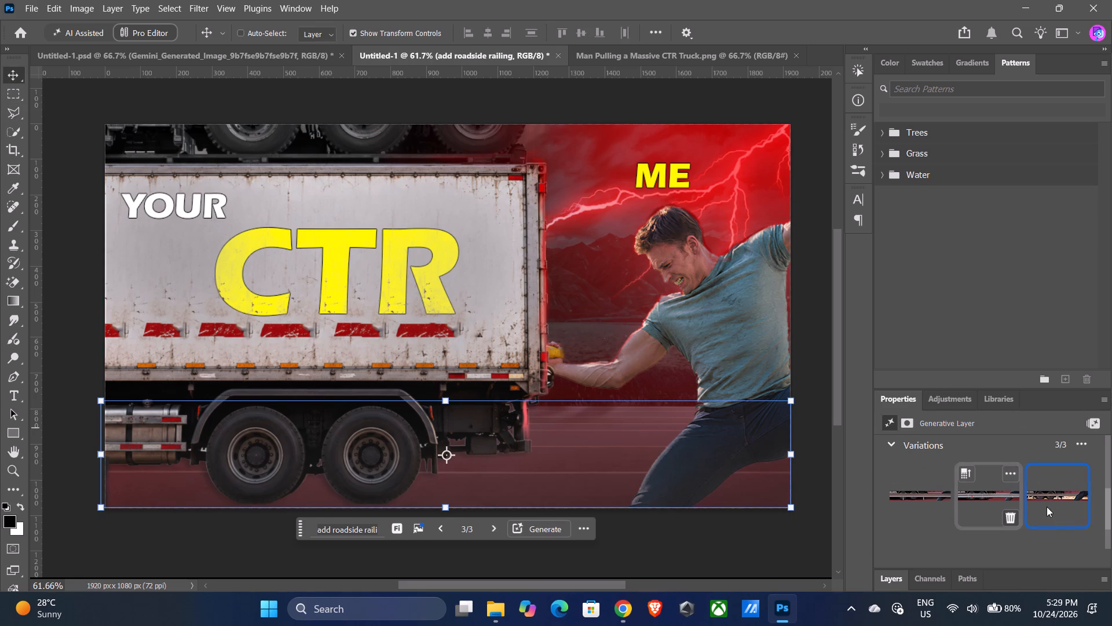
scroll(1031, 509, up, 20)
scroll(1031, 509, up, 2)
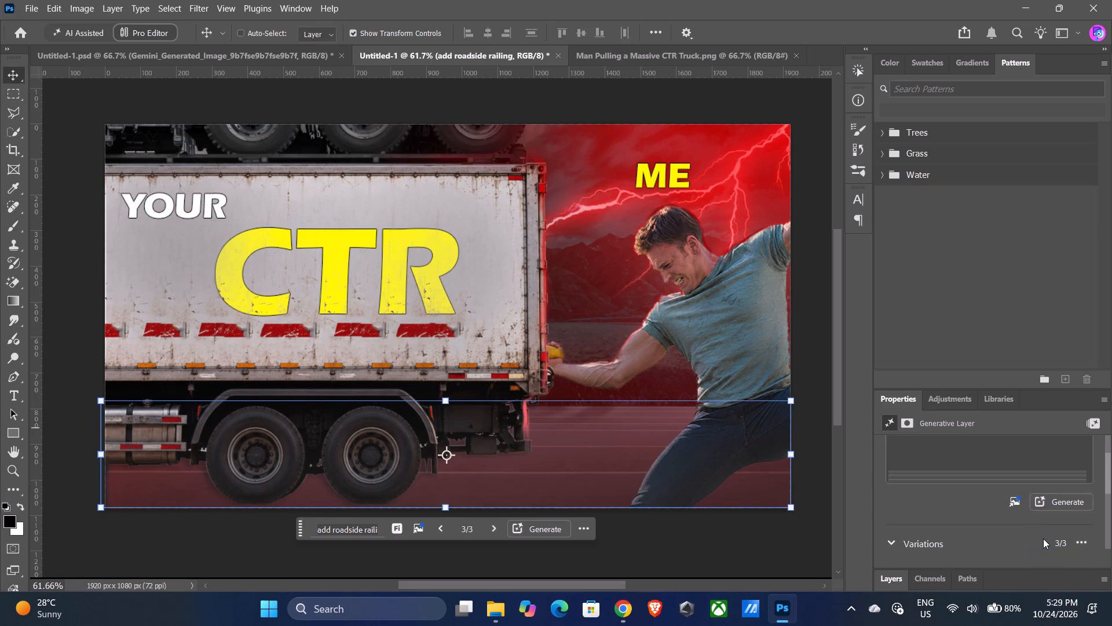
scroll(1043, 538, up, 6)
click(970, 450)
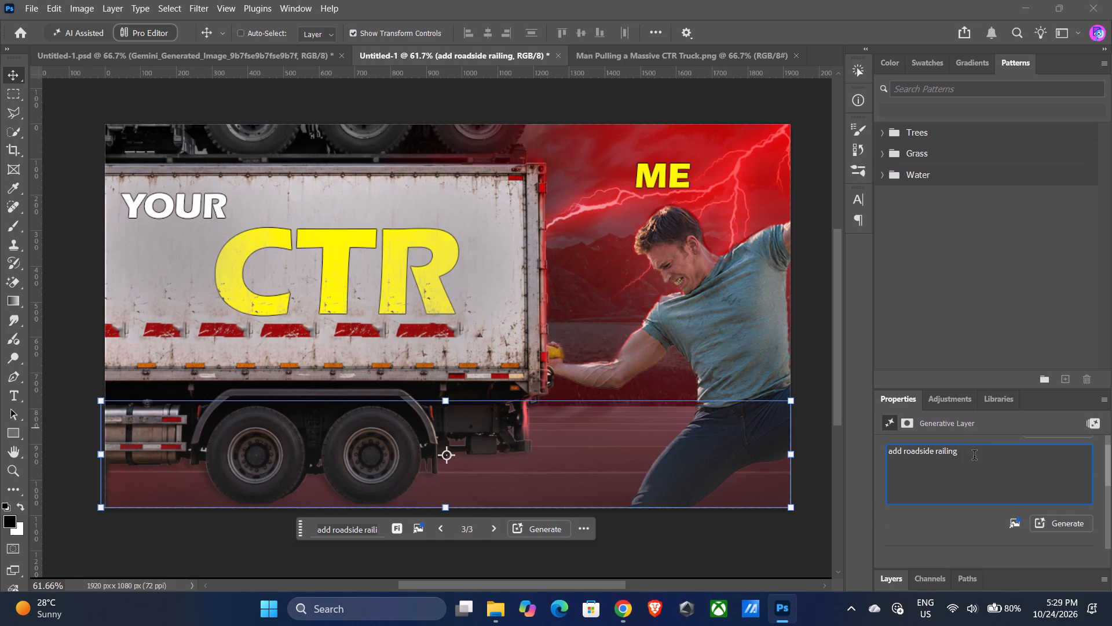
key(space)
text(black)
key(space)
text(co)
text(lour)
key(Return)
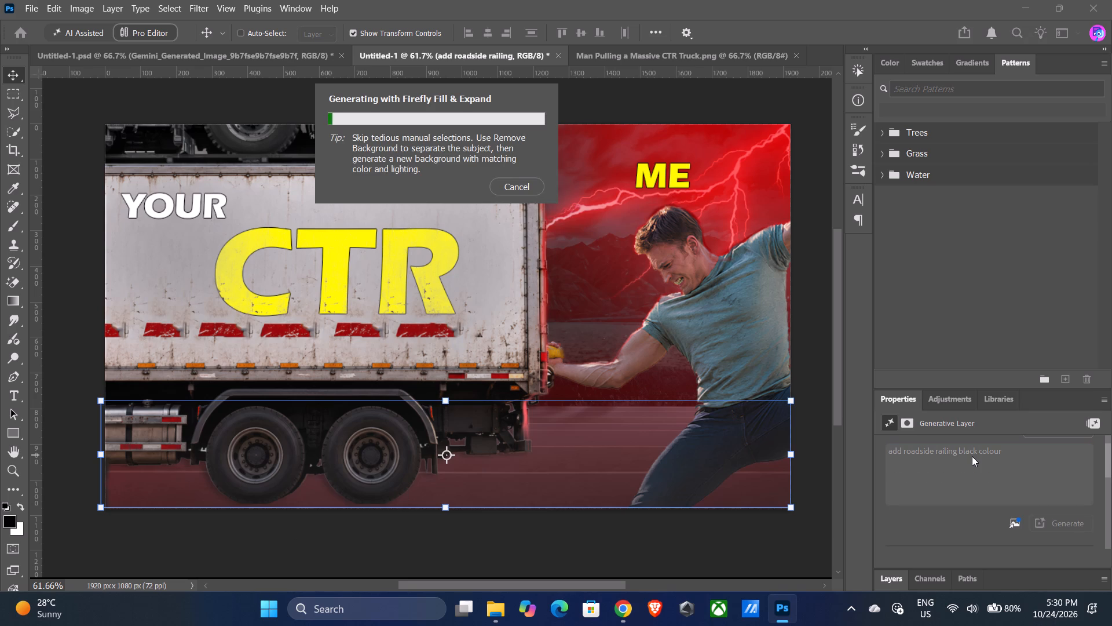
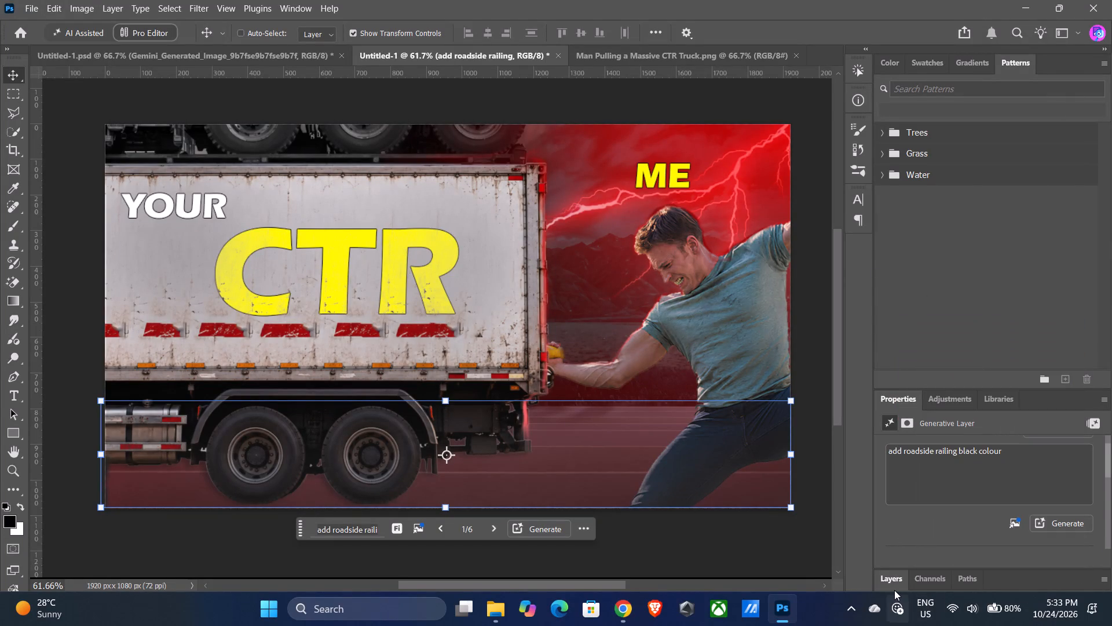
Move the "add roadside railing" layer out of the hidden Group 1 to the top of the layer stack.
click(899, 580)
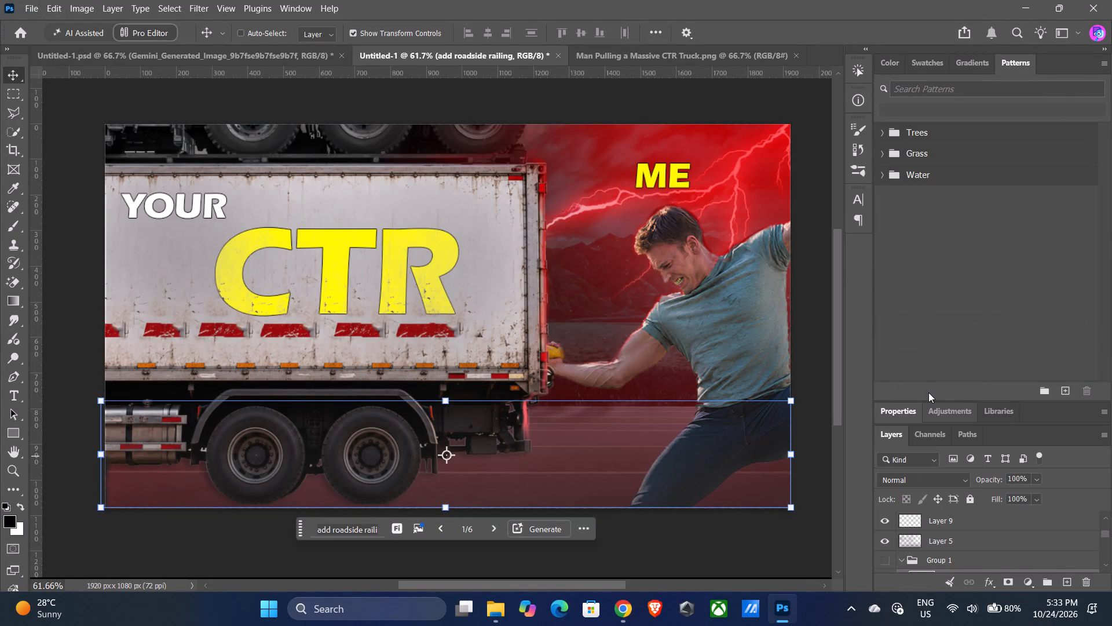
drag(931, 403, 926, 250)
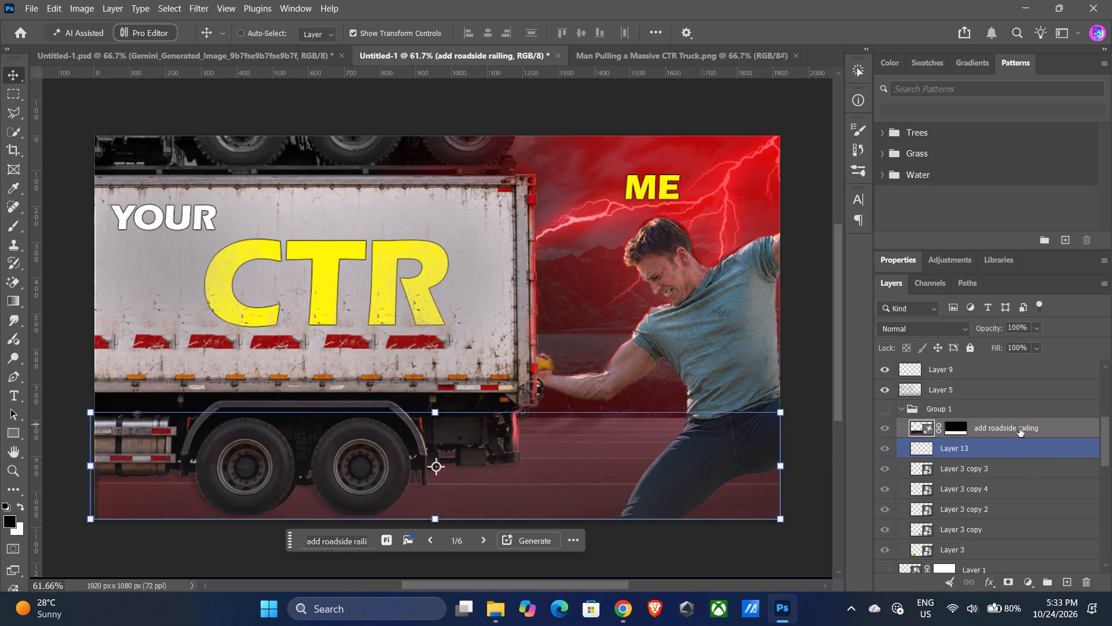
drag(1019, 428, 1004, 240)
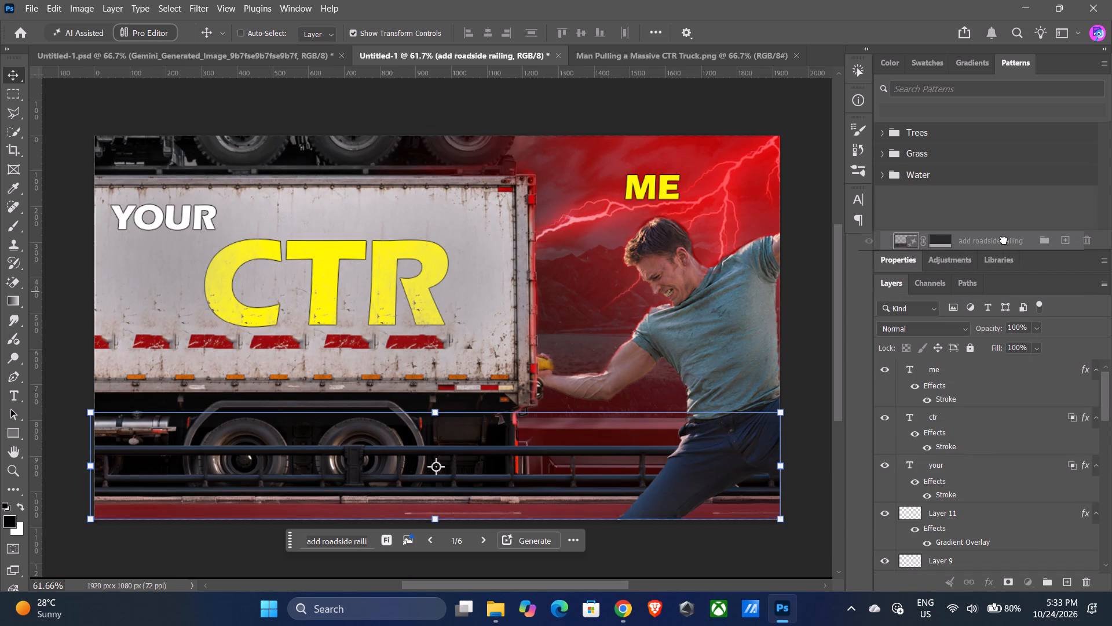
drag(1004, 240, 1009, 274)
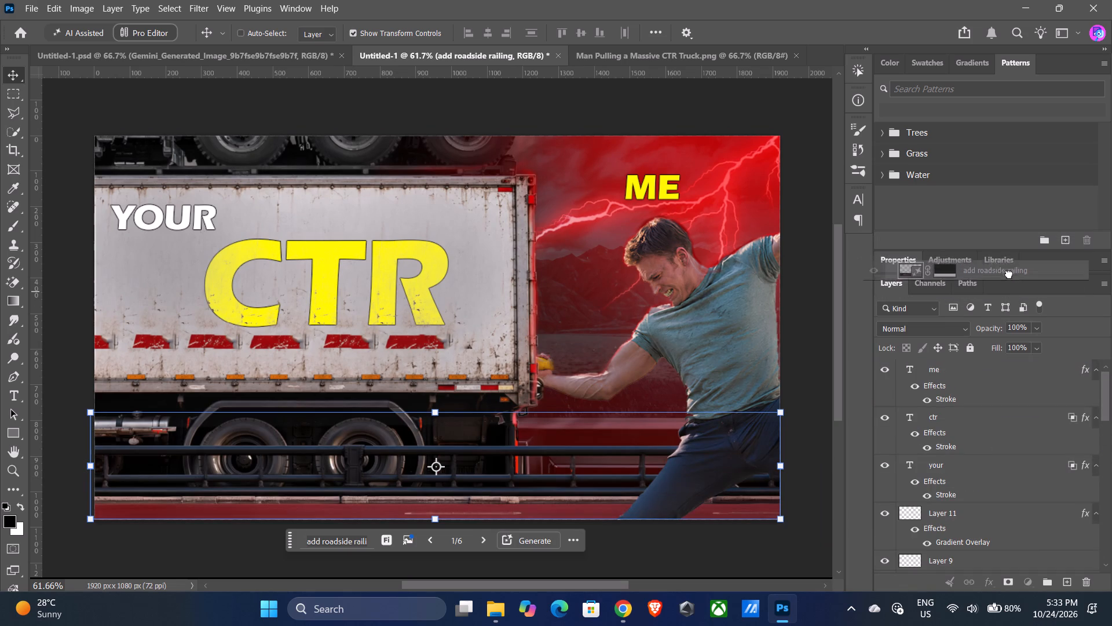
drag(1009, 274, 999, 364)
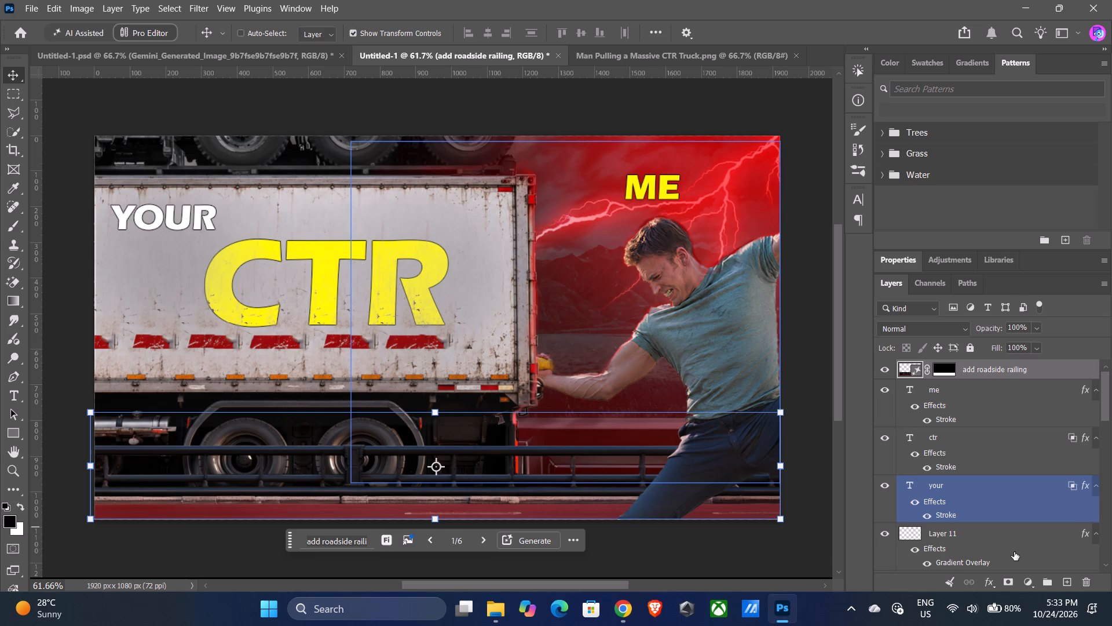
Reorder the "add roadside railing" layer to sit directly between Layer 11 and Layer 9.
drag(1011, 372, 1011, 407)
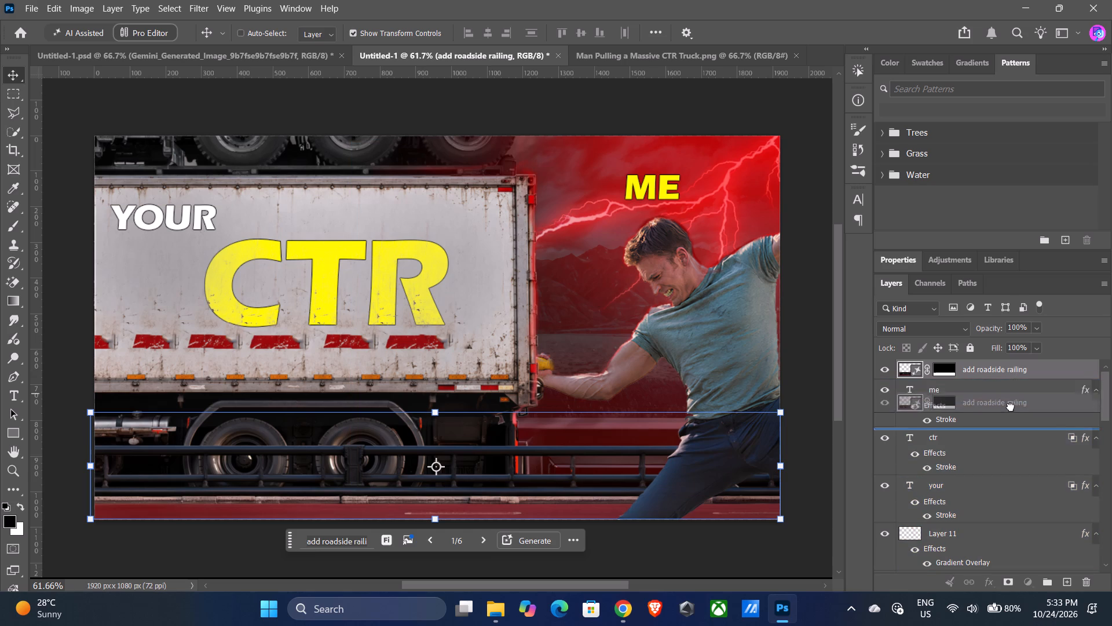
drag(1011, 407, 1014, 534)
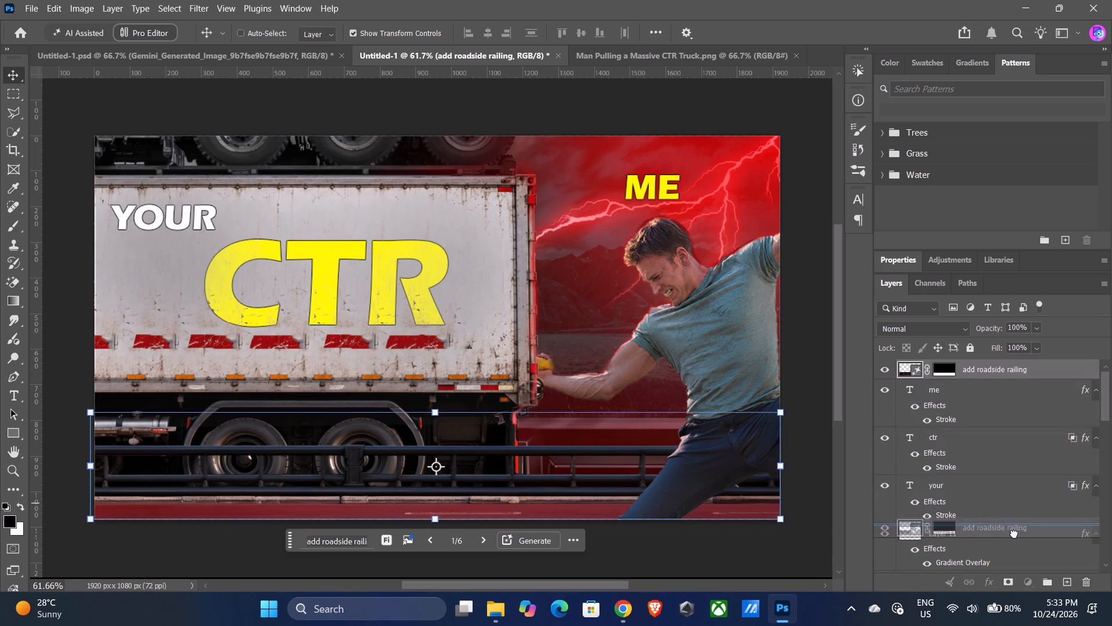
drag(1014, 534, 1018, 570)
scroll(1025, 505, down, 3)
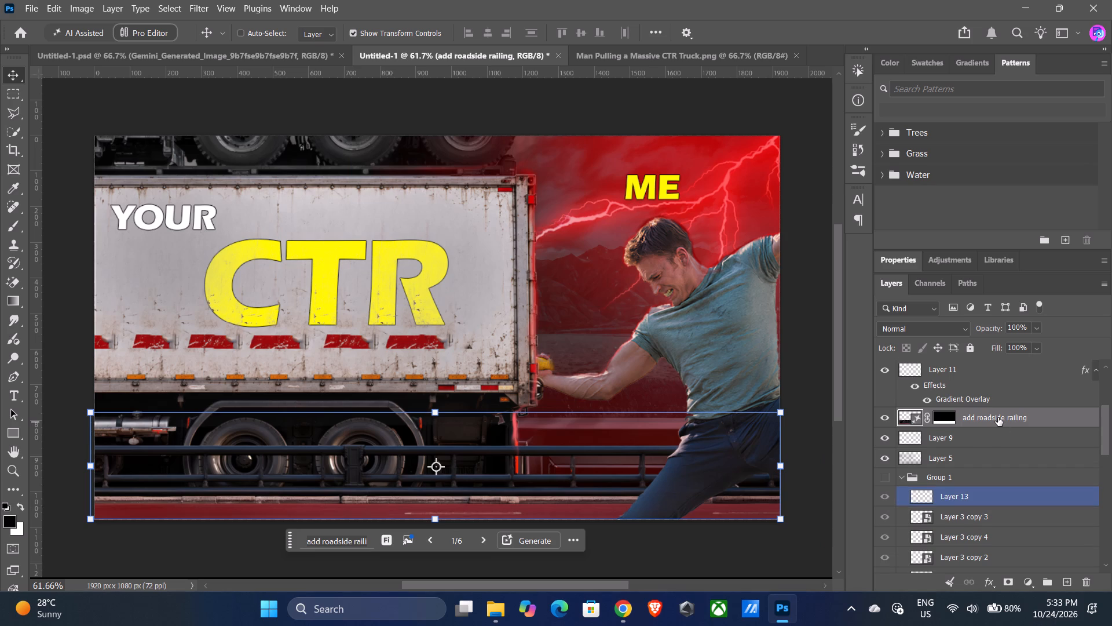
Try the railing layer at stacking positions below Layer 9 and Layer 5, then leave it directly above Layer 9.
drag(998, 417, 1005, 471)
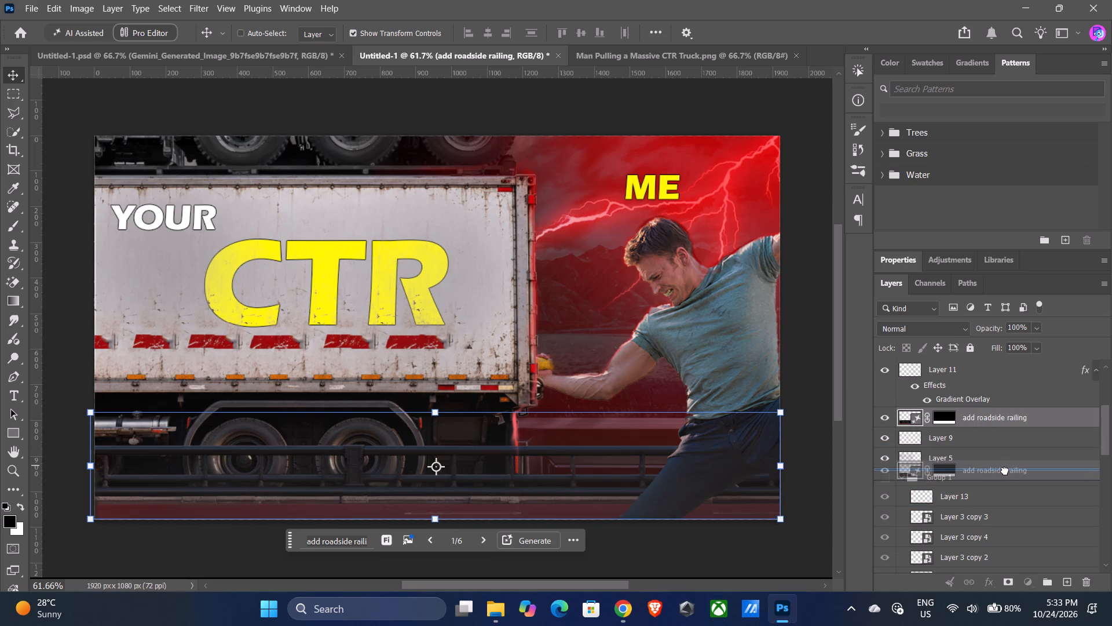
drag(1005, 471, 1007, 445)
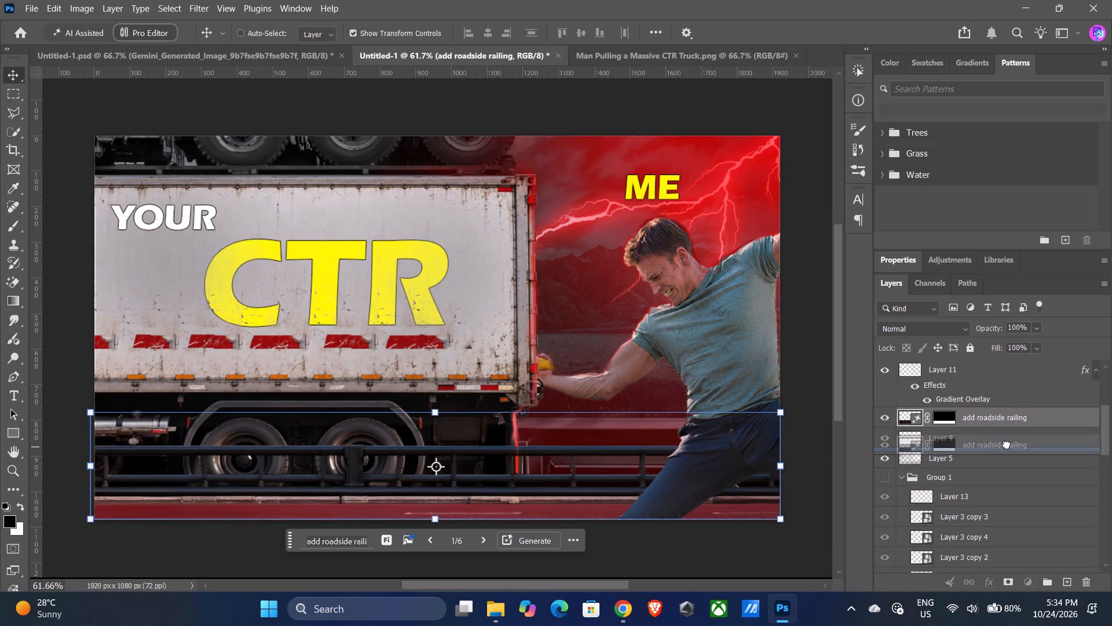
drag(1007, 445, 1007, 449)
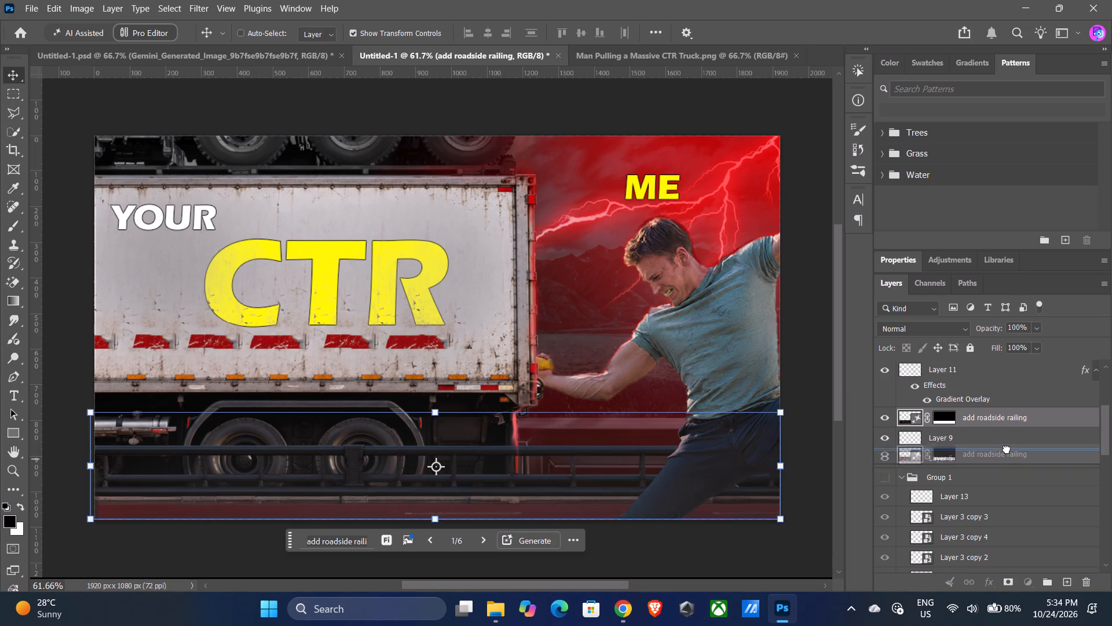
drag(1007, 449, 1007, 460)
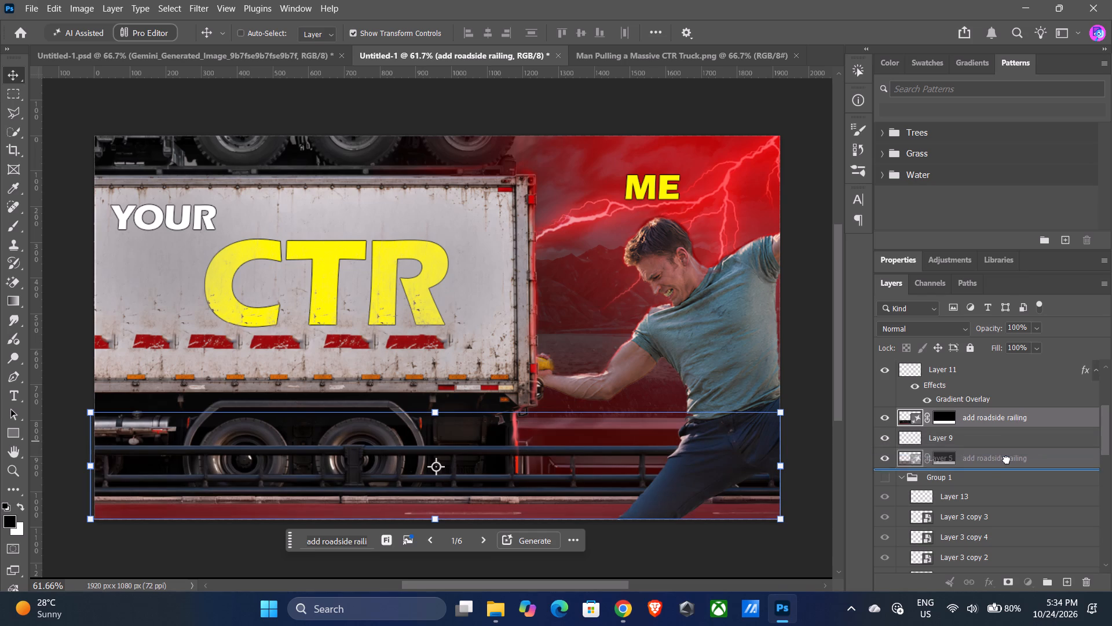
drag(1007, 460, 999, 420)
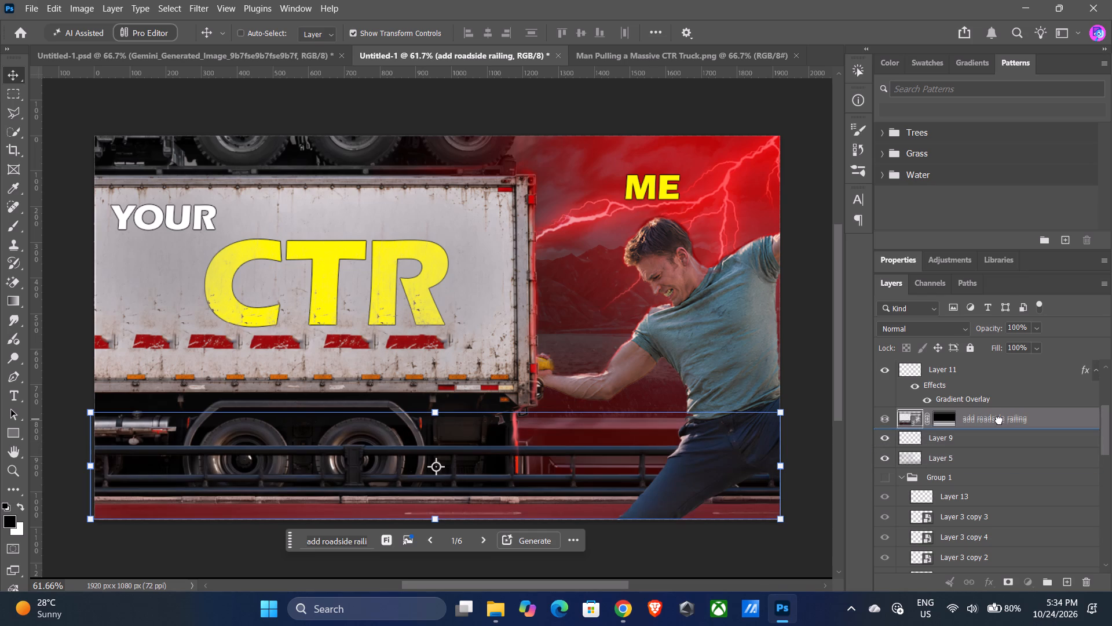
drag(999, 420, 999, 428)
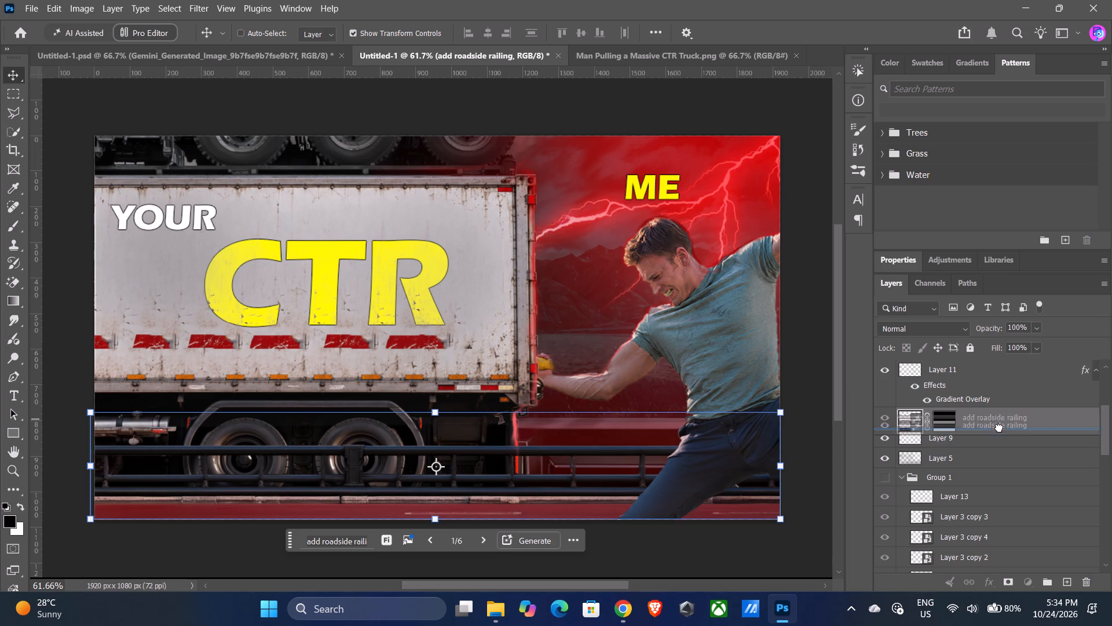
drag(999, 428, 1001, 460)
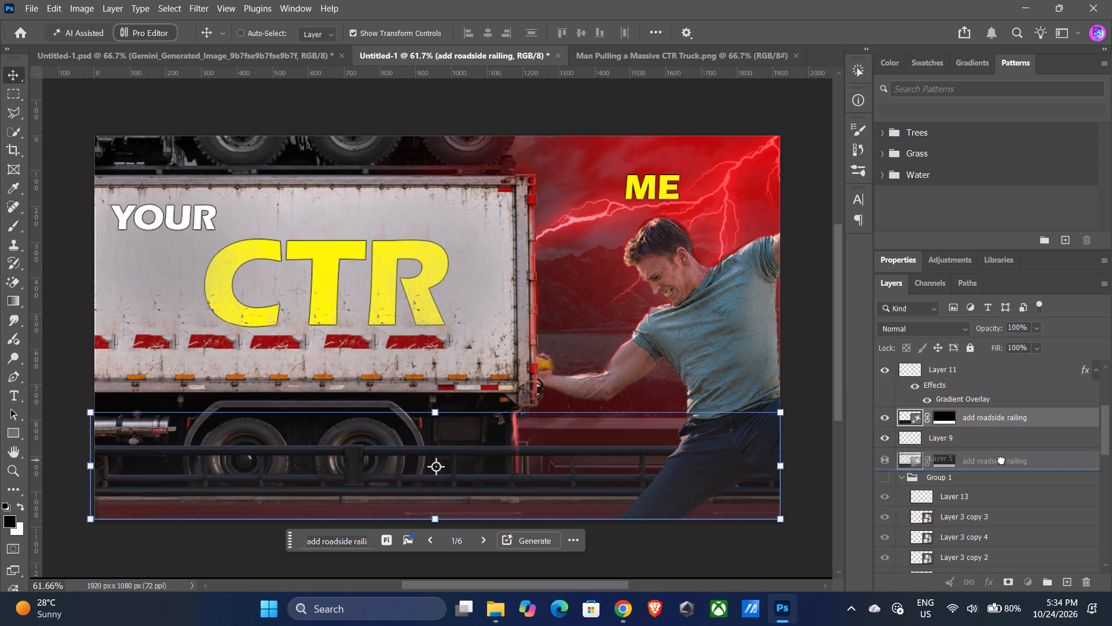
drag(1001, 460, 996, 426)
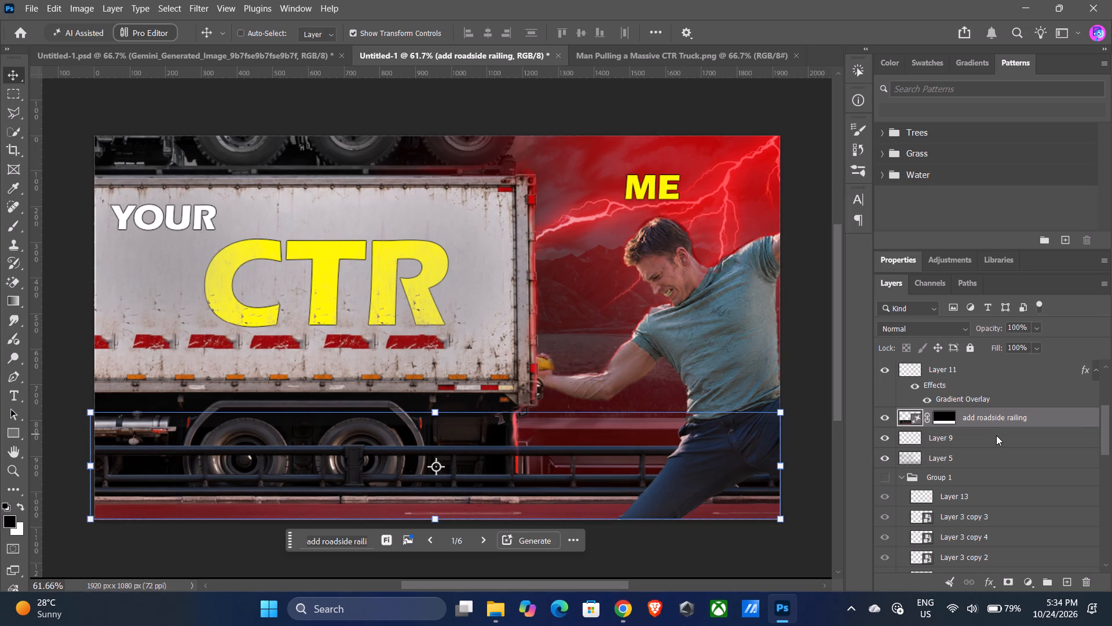
Toggle the railing layer's visibility to compare the thumbnail with and without the railing.
click(888, 419)
click(888, 419)
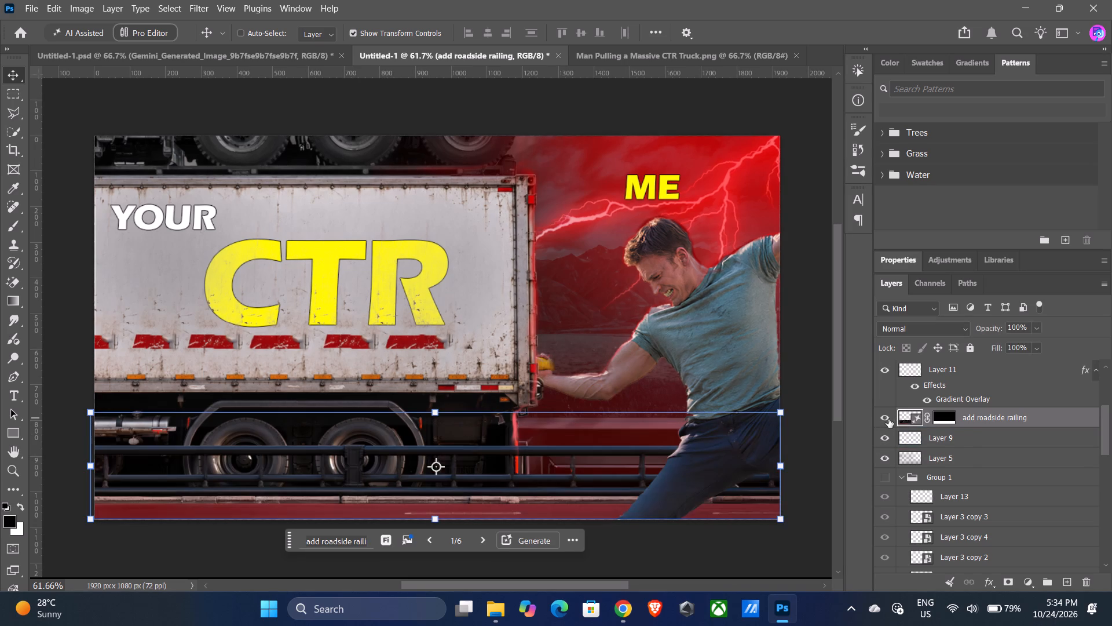
click(888, 419)
click(888, 419)
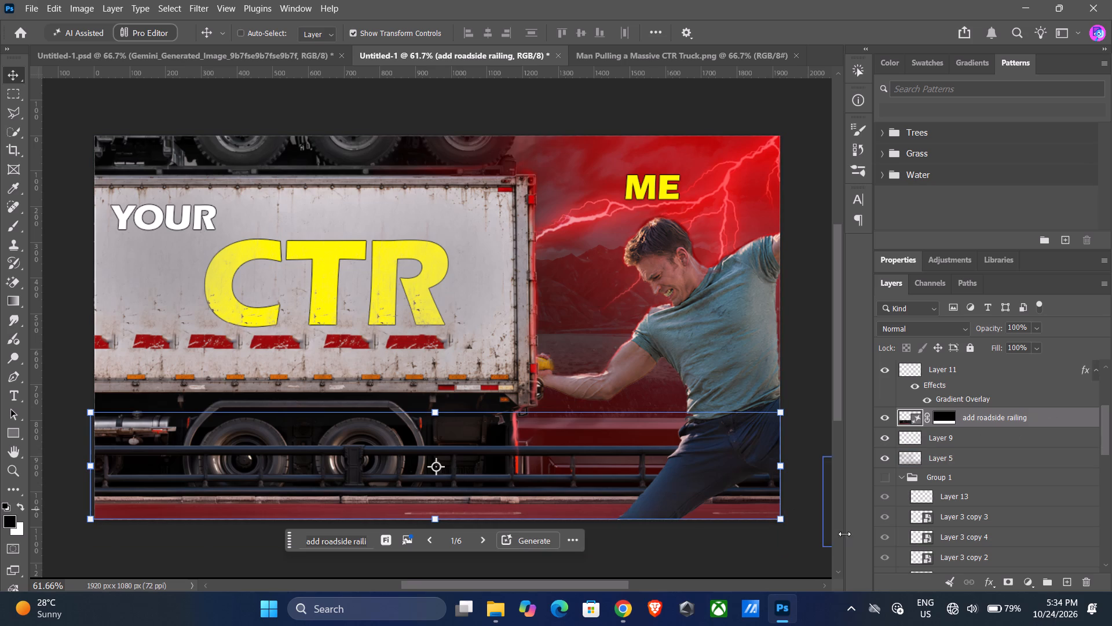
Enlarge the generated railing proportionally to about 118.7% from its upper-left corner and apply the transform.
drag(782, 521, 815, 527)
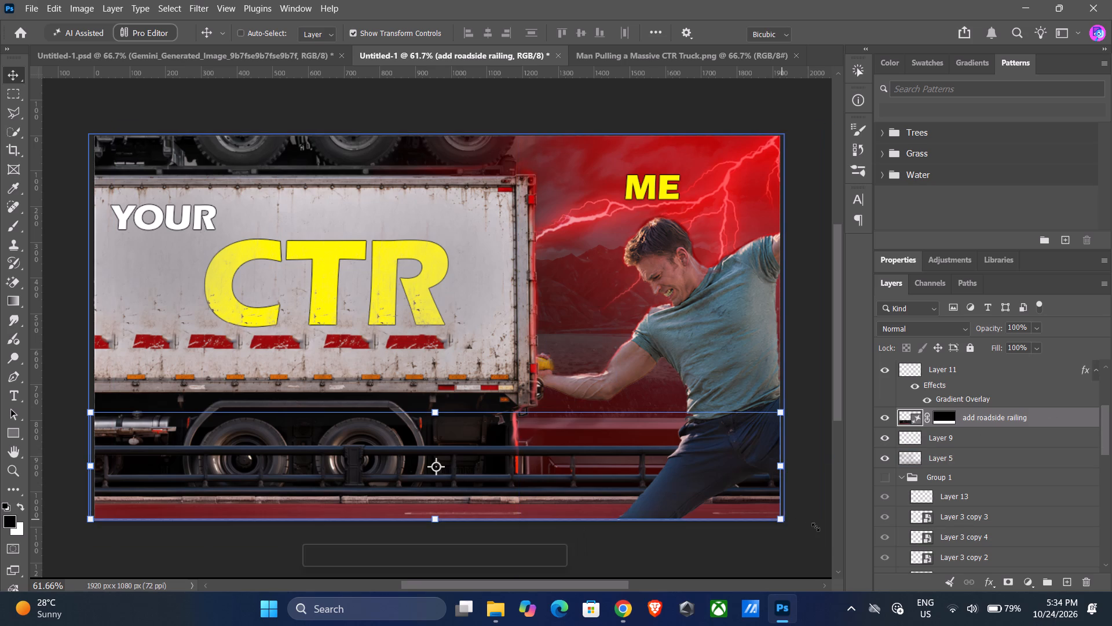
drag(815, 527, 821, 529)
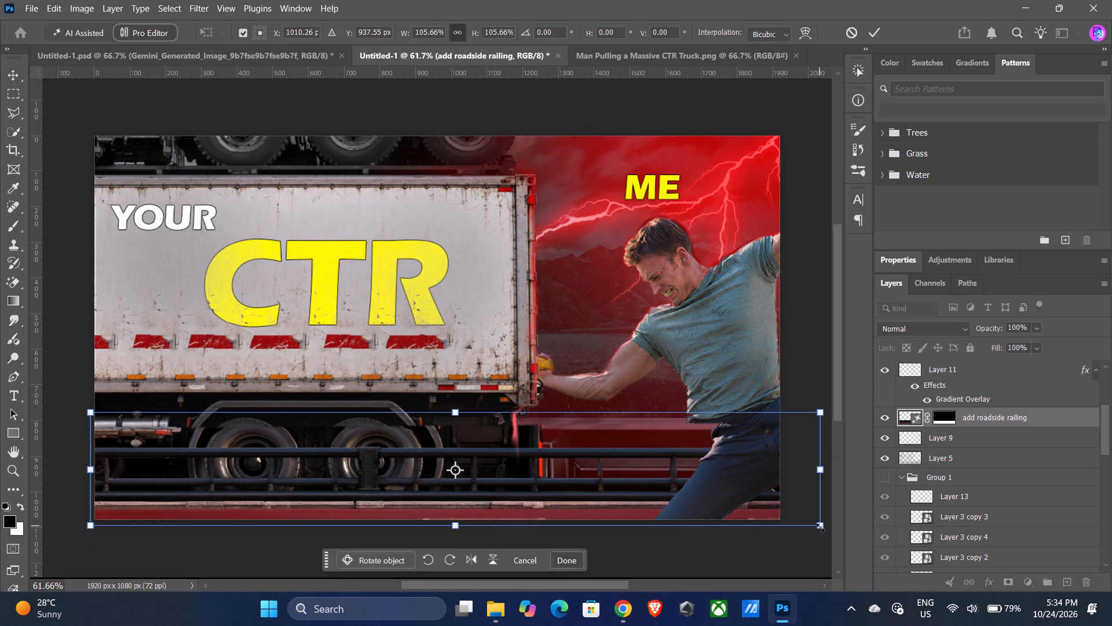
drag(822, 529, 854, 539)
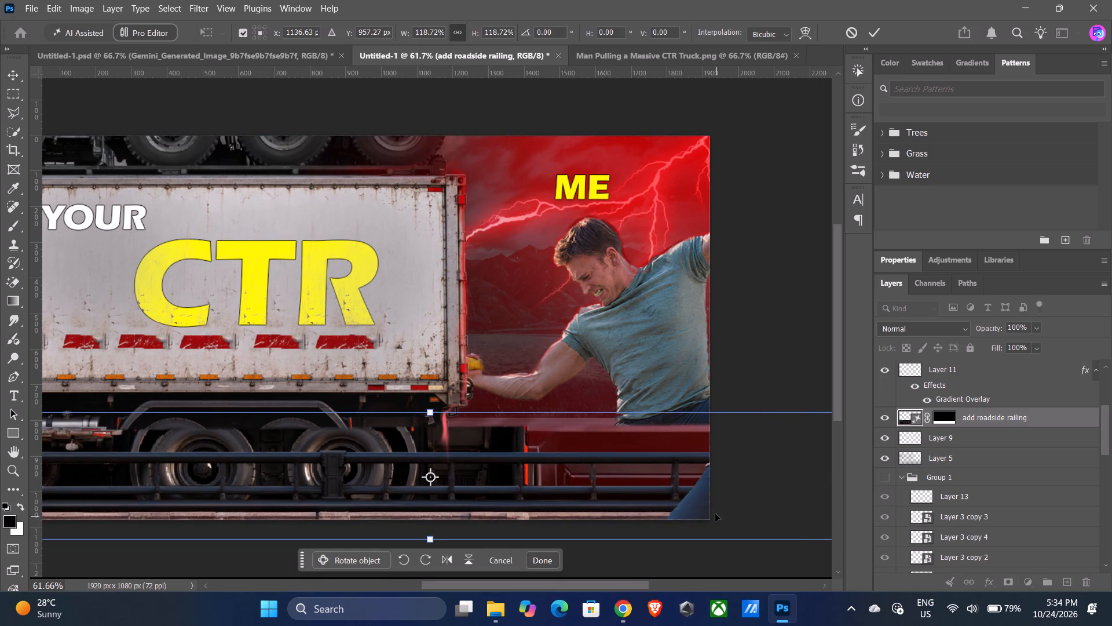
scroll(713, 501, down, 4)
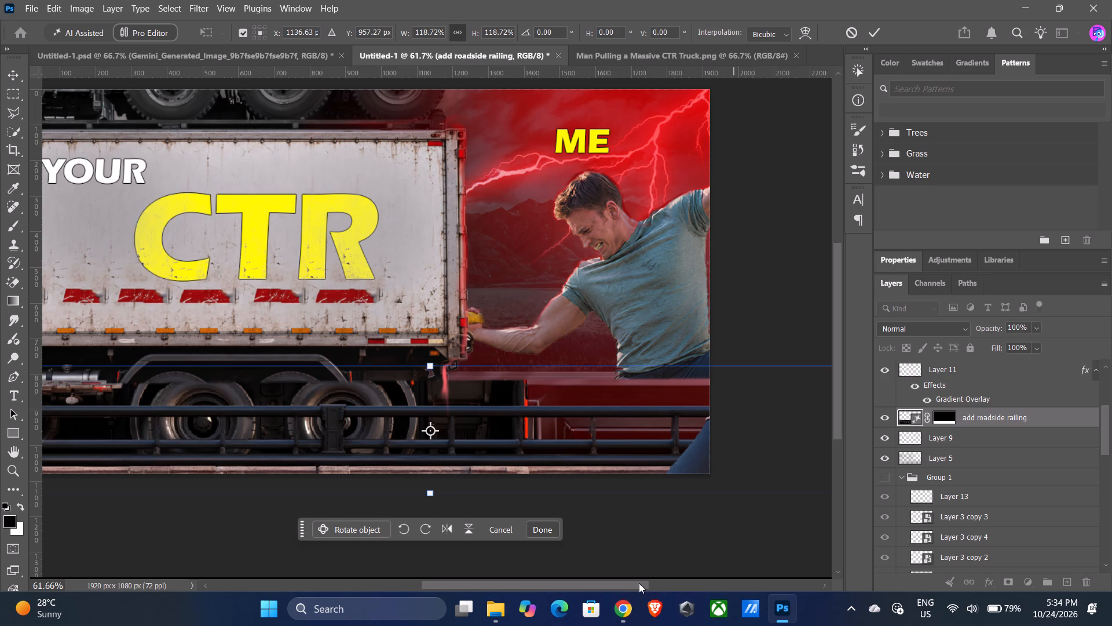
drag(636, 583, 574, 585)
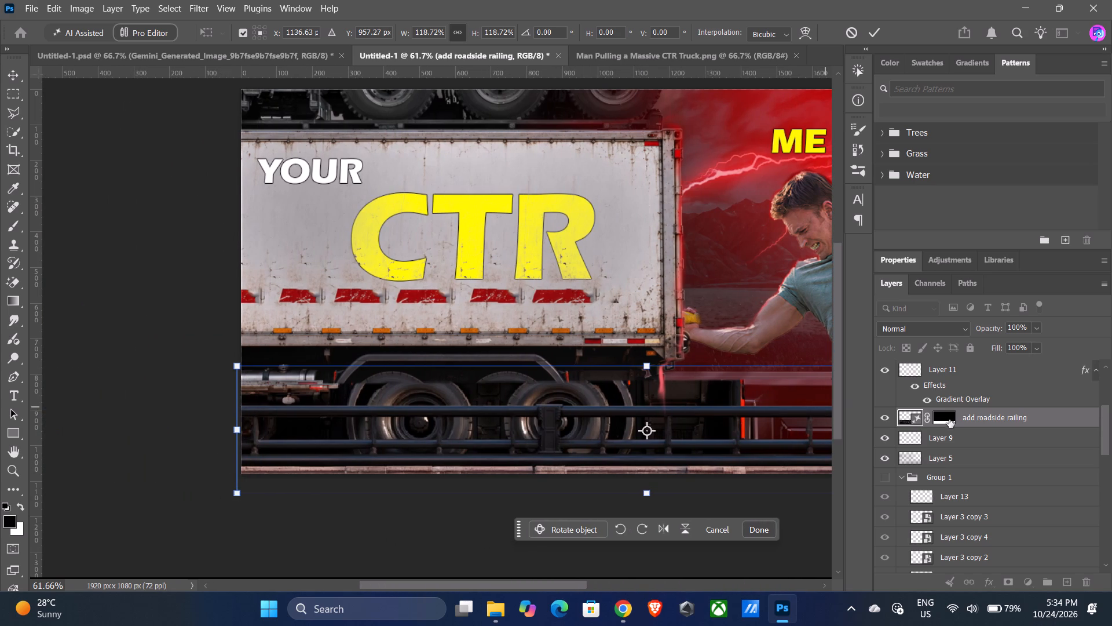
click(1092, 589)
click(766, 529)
Delete the "add roadside railing" generative layer.
click(1085, 580)
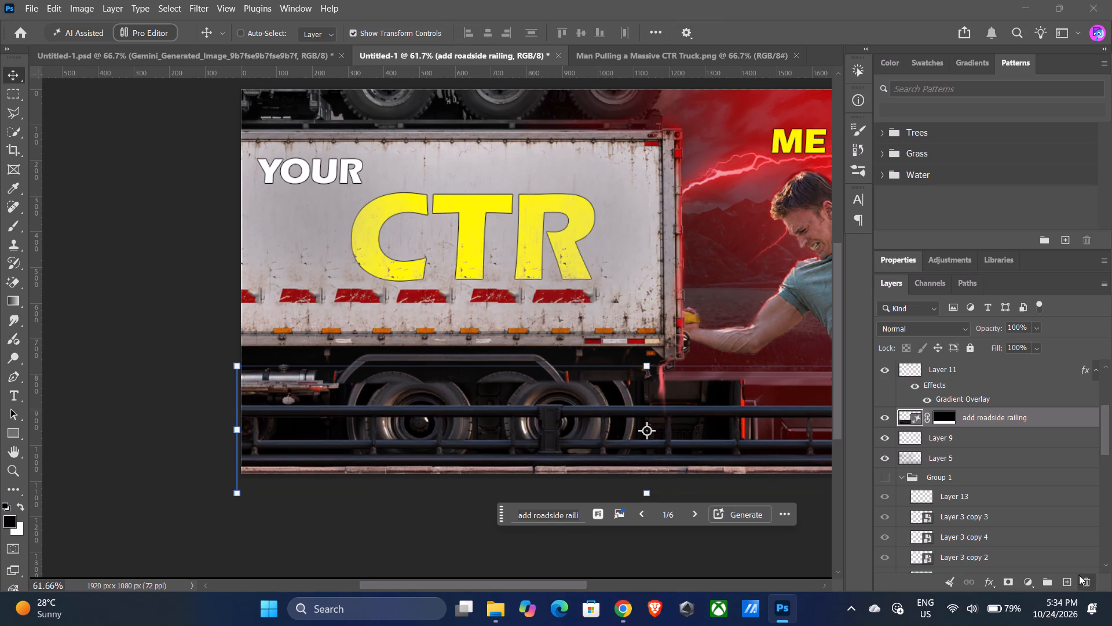
click(525, 224)
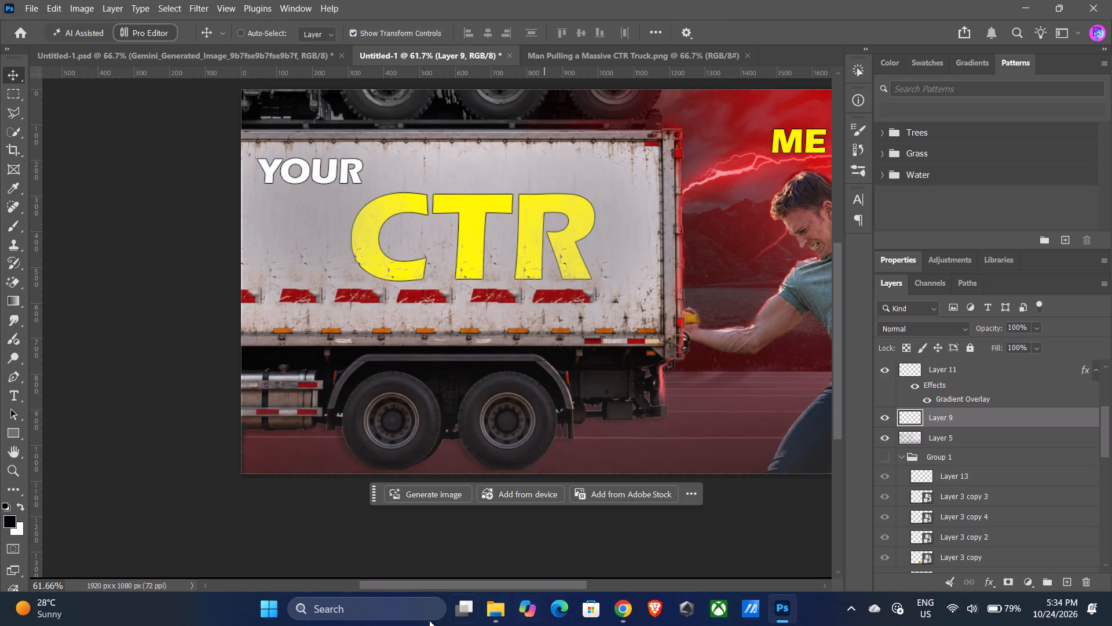
click(619, 616)
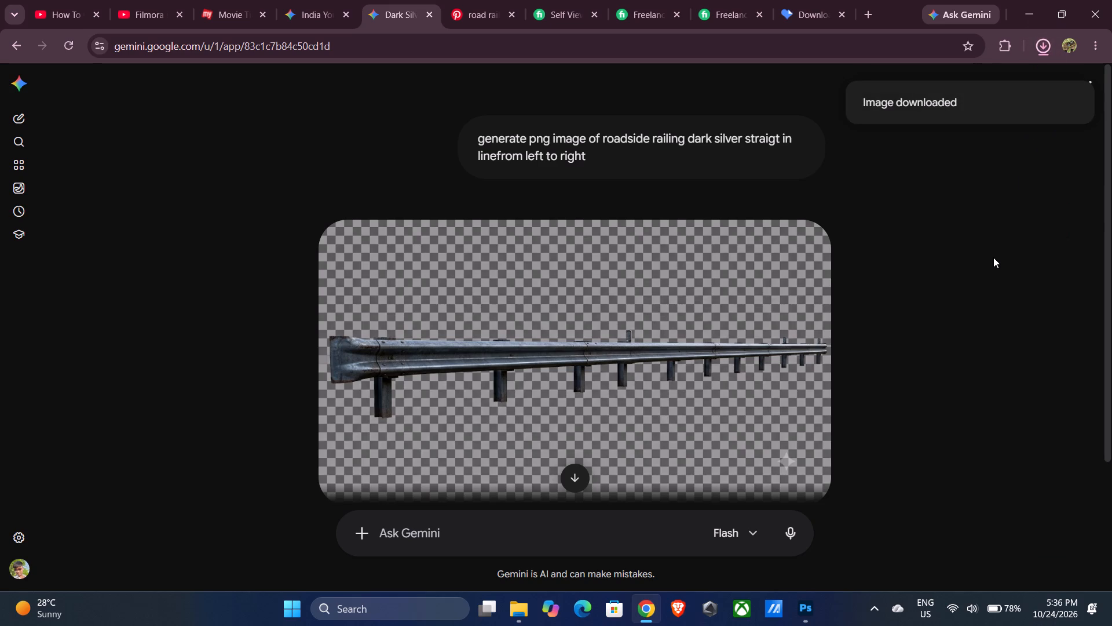
click(1040, 51)
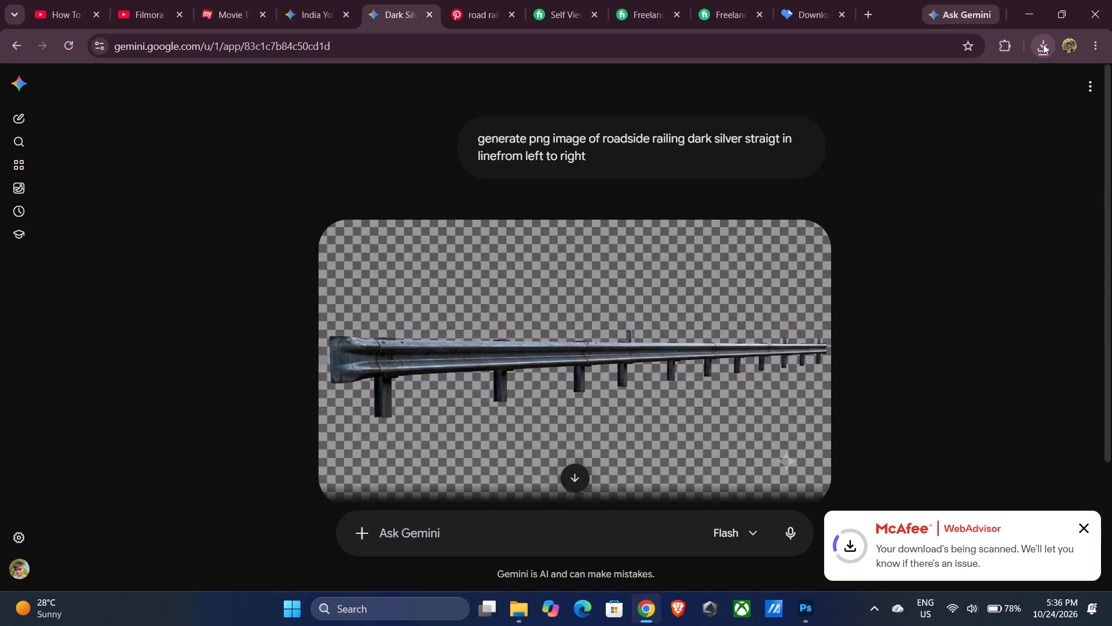
click(1043, 44)
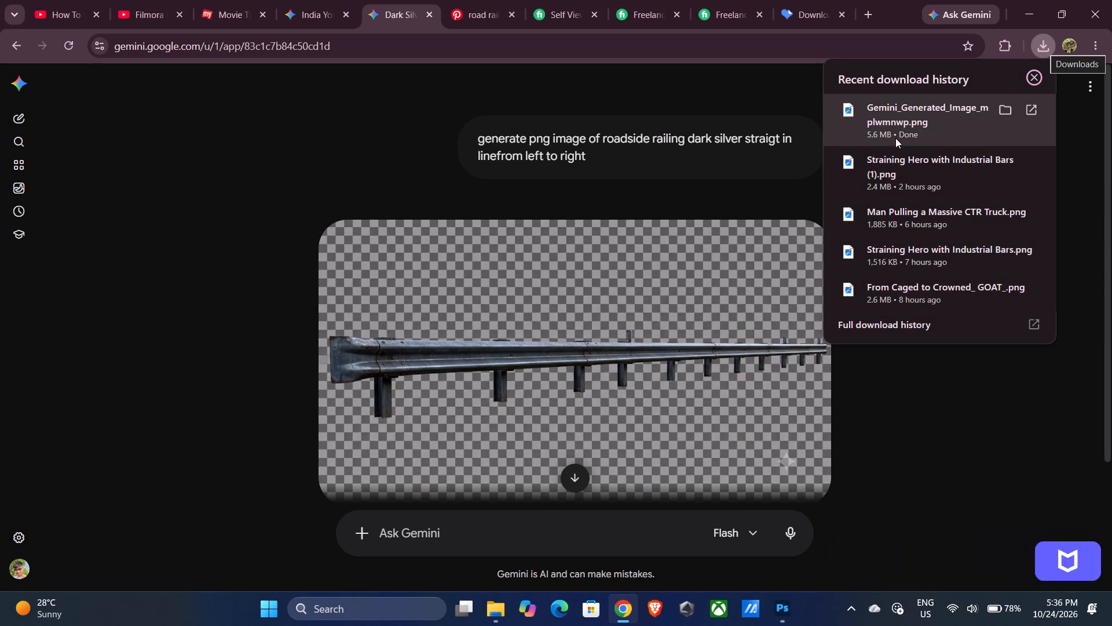
drag(895, 134, 680, 503)
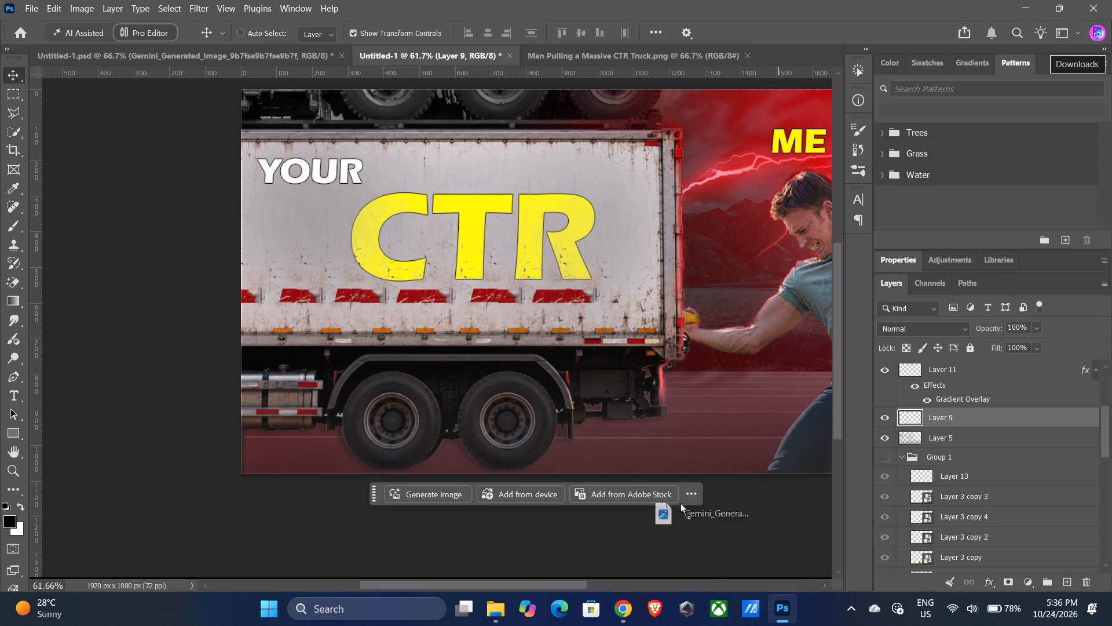
drag(680, 503, 671, 445)
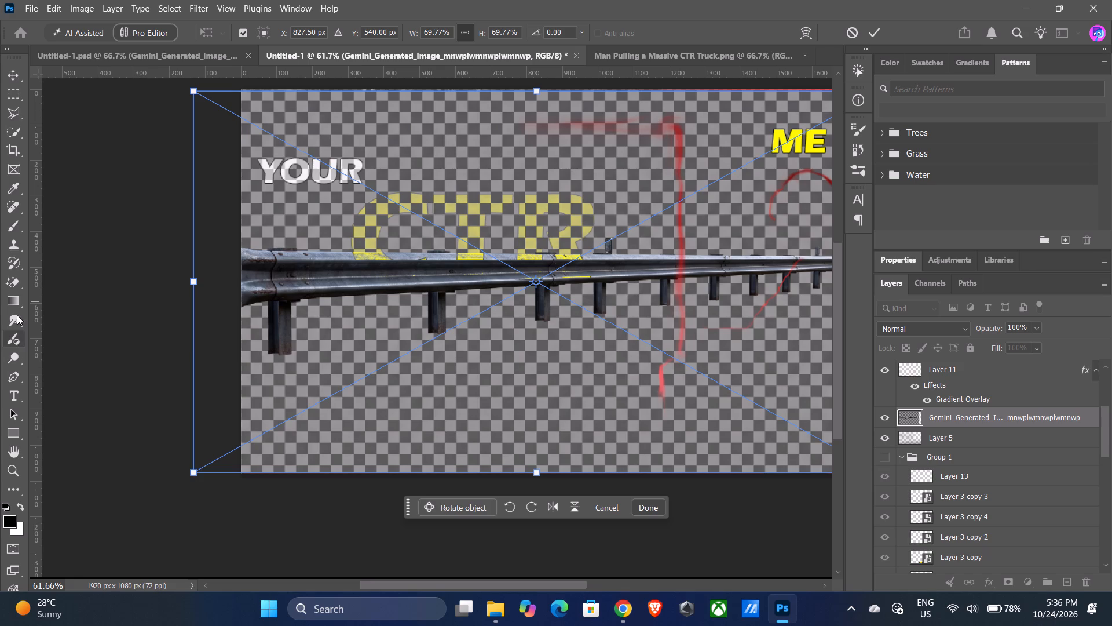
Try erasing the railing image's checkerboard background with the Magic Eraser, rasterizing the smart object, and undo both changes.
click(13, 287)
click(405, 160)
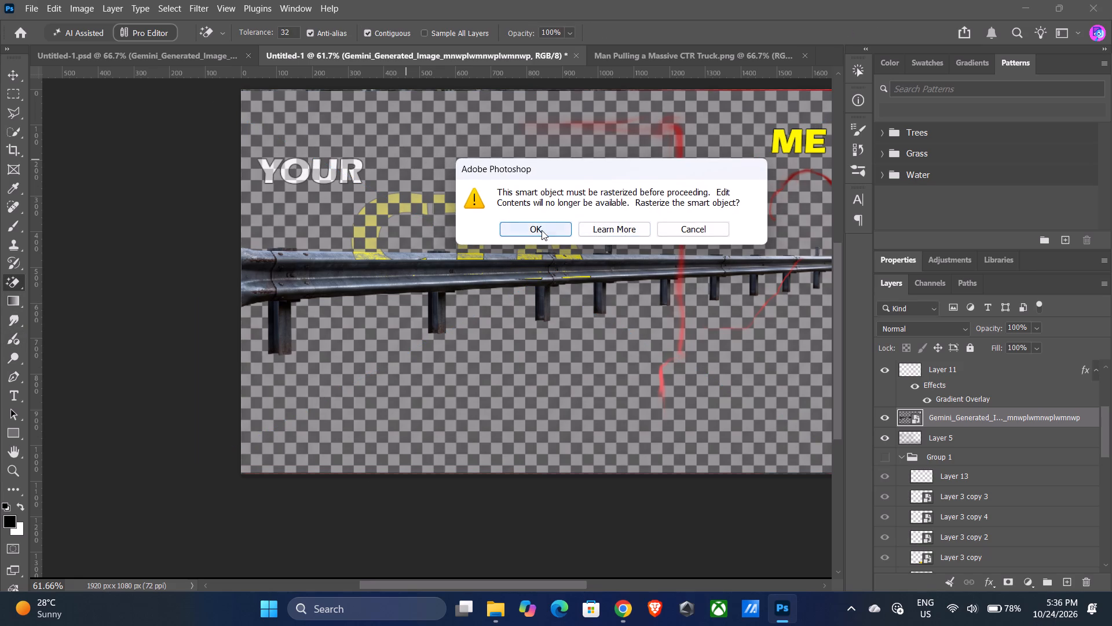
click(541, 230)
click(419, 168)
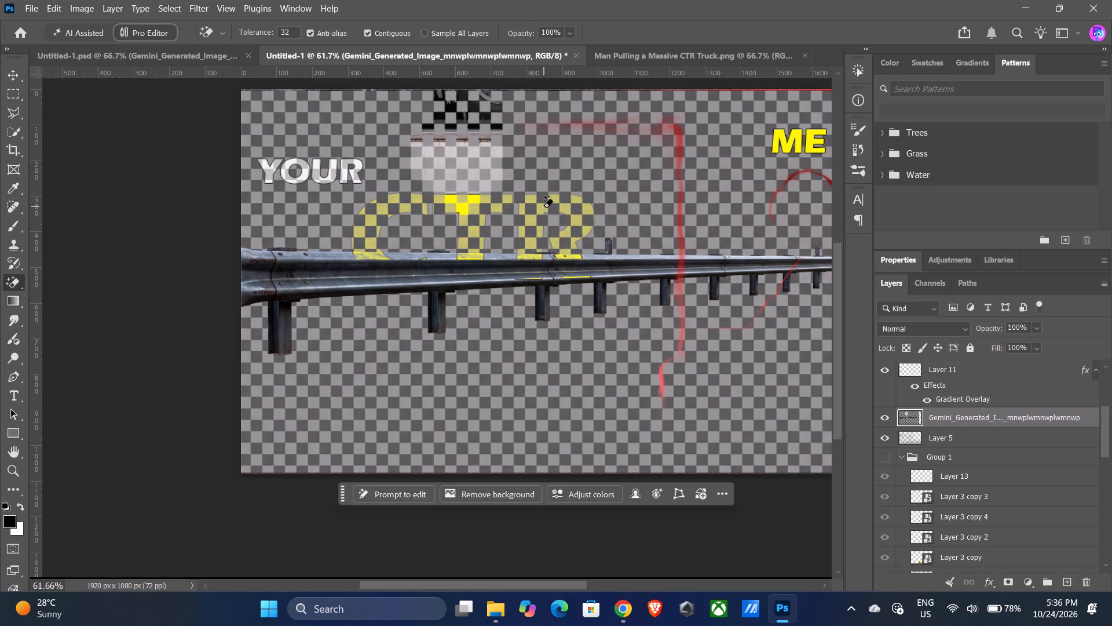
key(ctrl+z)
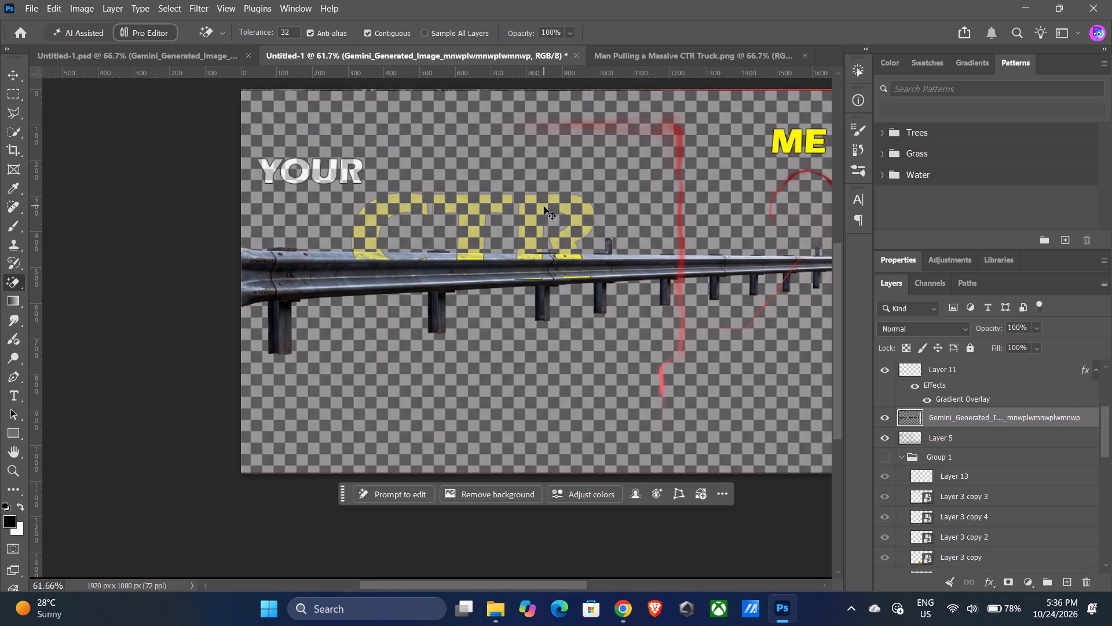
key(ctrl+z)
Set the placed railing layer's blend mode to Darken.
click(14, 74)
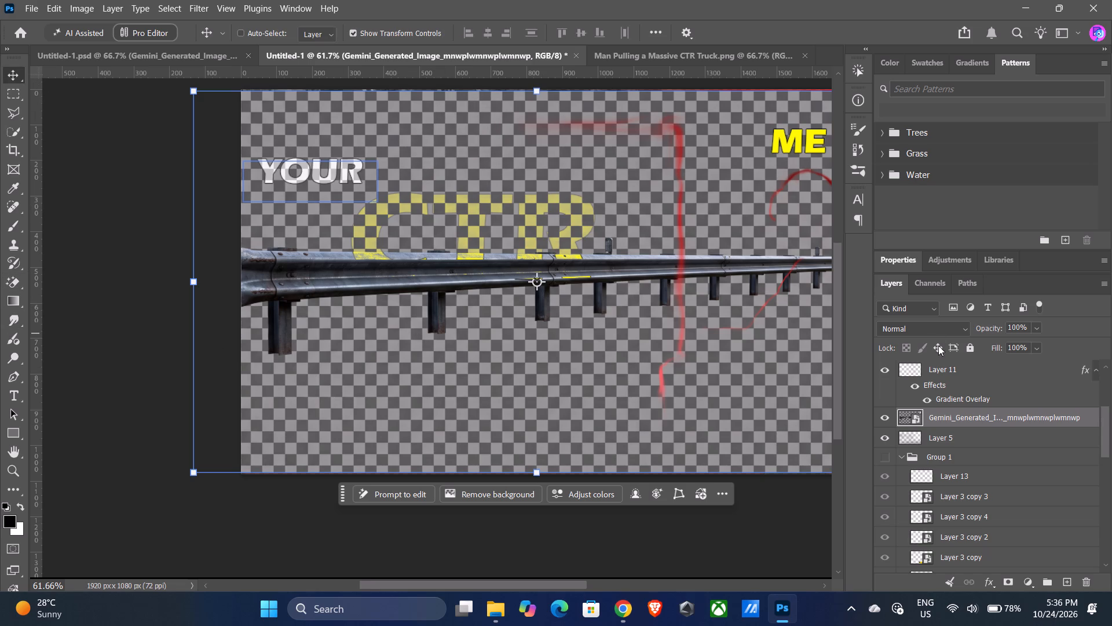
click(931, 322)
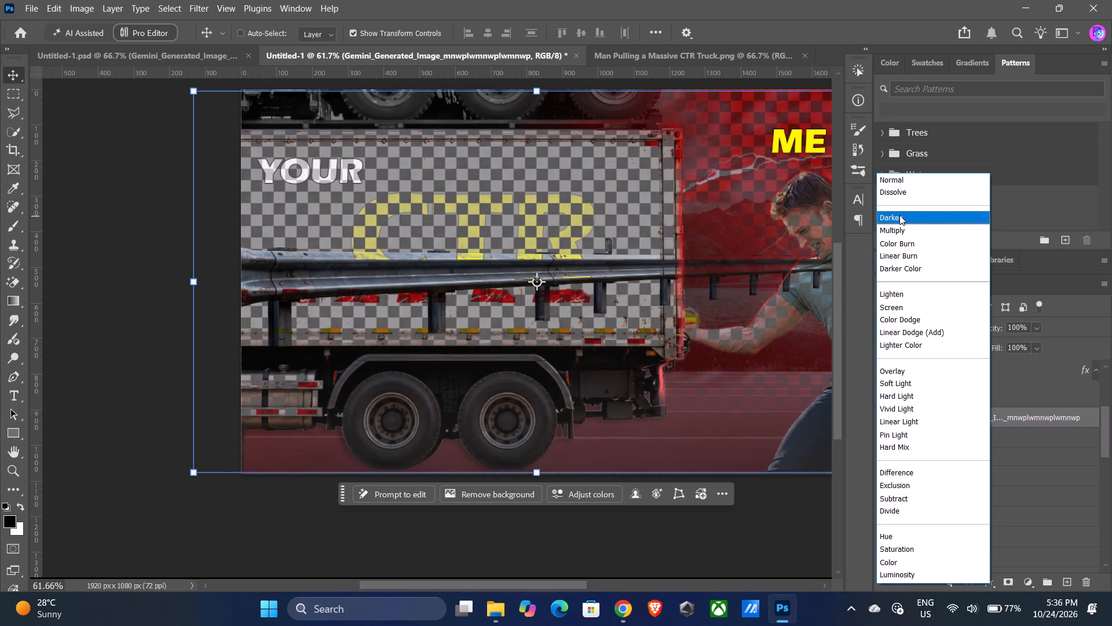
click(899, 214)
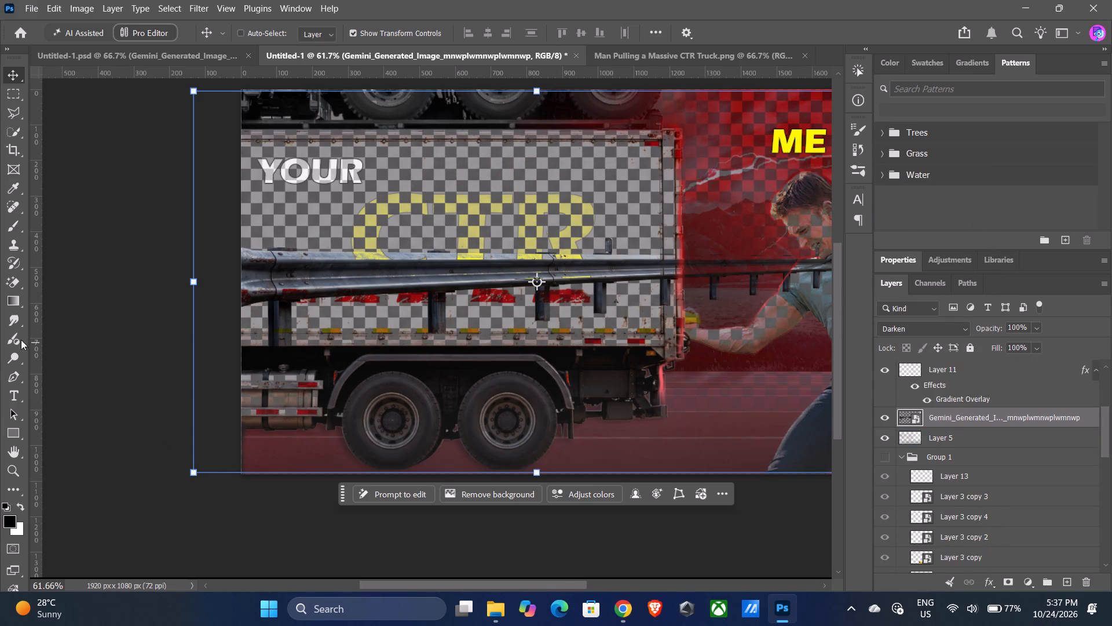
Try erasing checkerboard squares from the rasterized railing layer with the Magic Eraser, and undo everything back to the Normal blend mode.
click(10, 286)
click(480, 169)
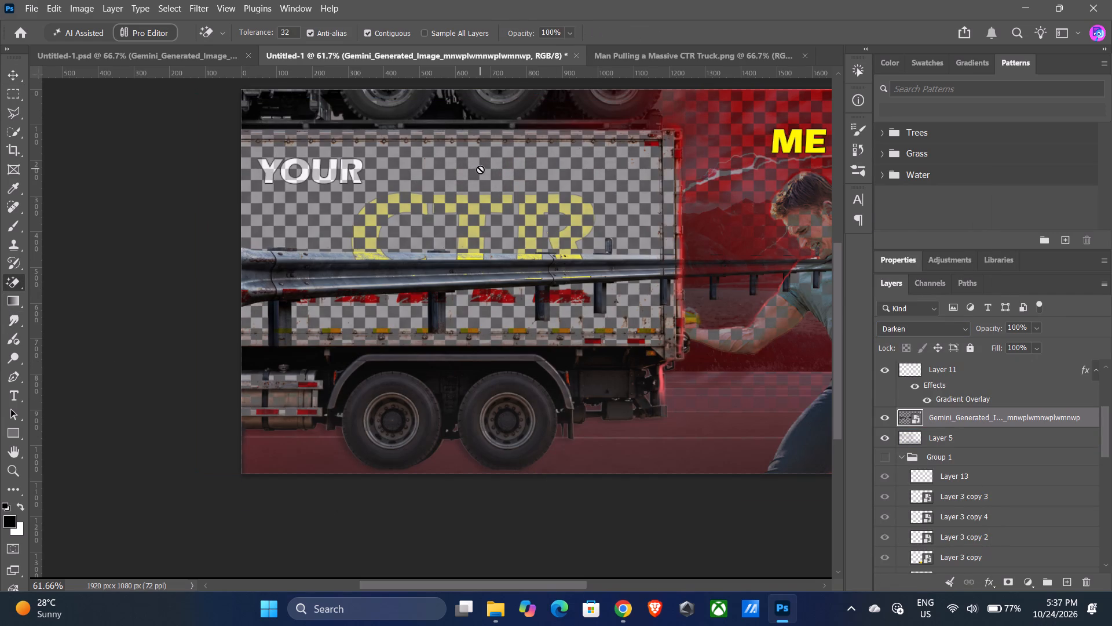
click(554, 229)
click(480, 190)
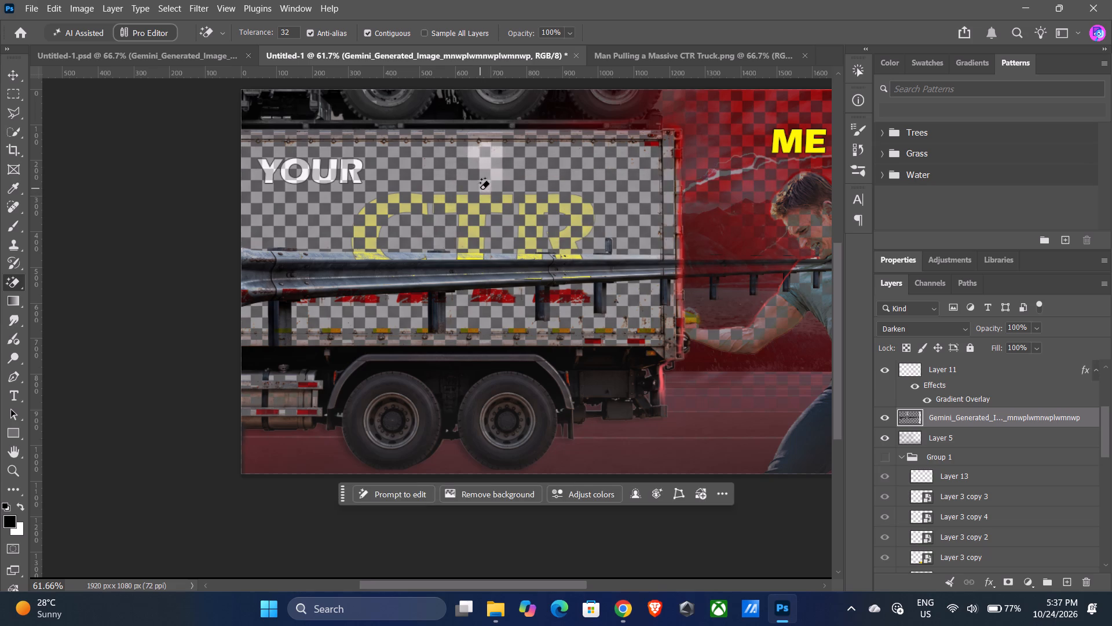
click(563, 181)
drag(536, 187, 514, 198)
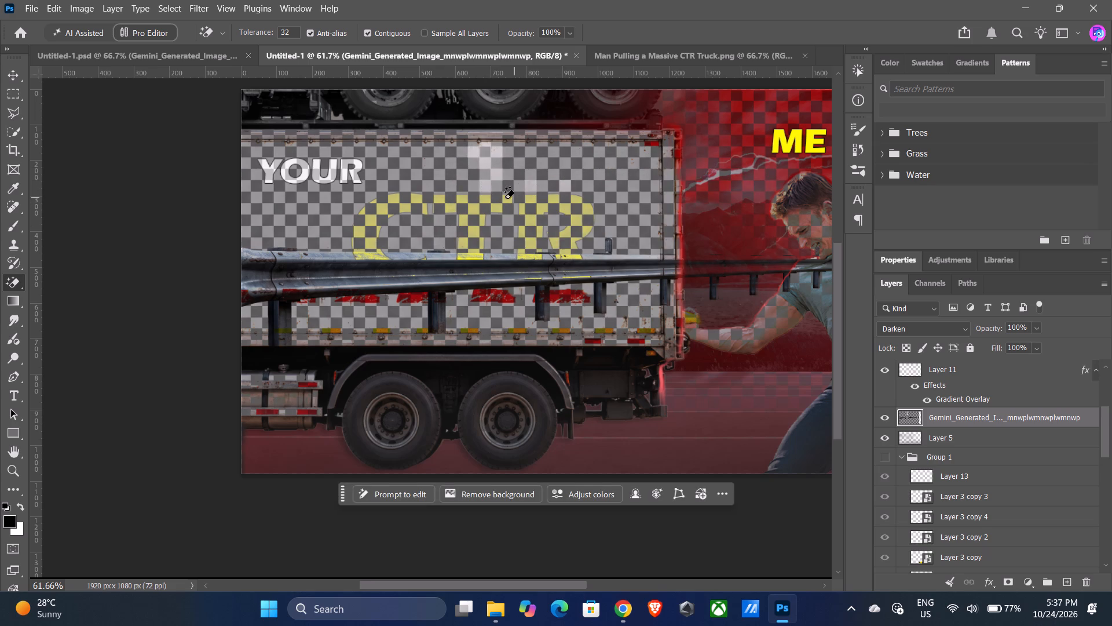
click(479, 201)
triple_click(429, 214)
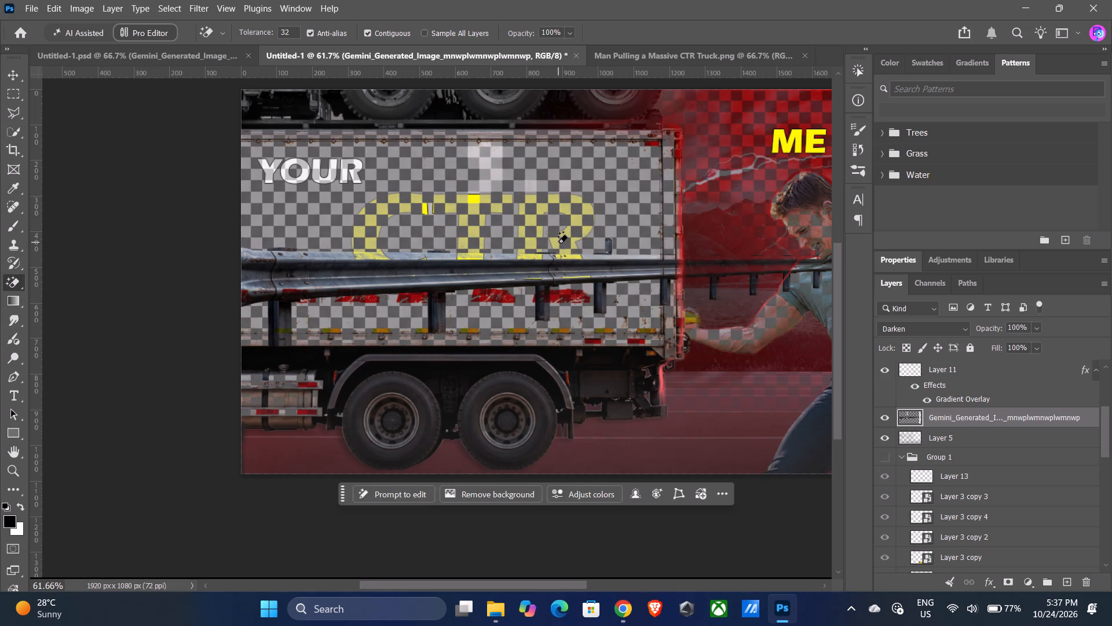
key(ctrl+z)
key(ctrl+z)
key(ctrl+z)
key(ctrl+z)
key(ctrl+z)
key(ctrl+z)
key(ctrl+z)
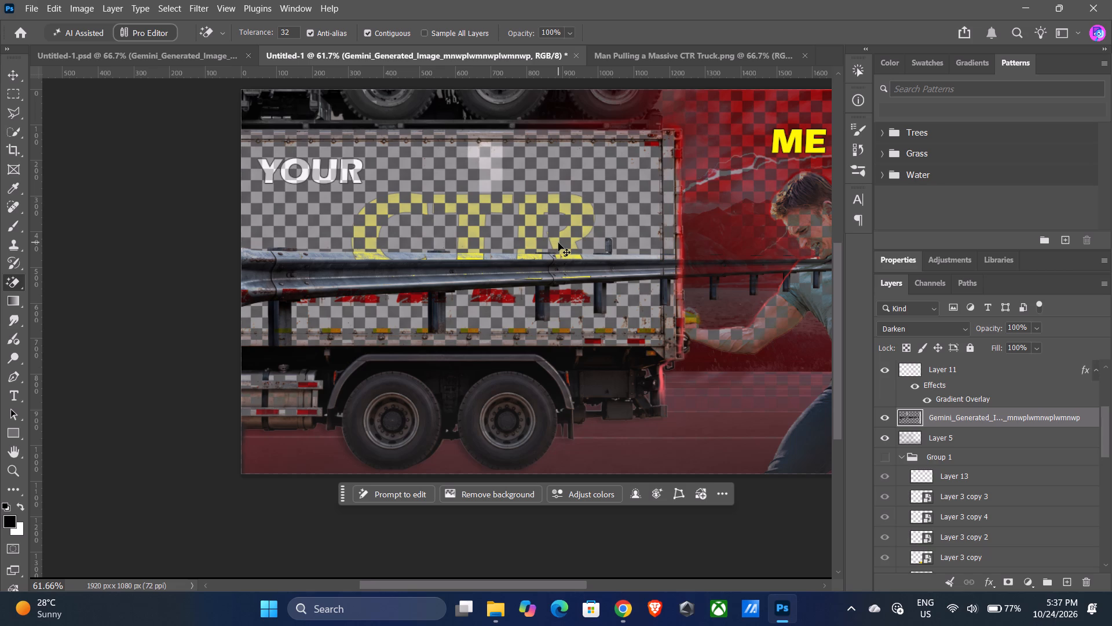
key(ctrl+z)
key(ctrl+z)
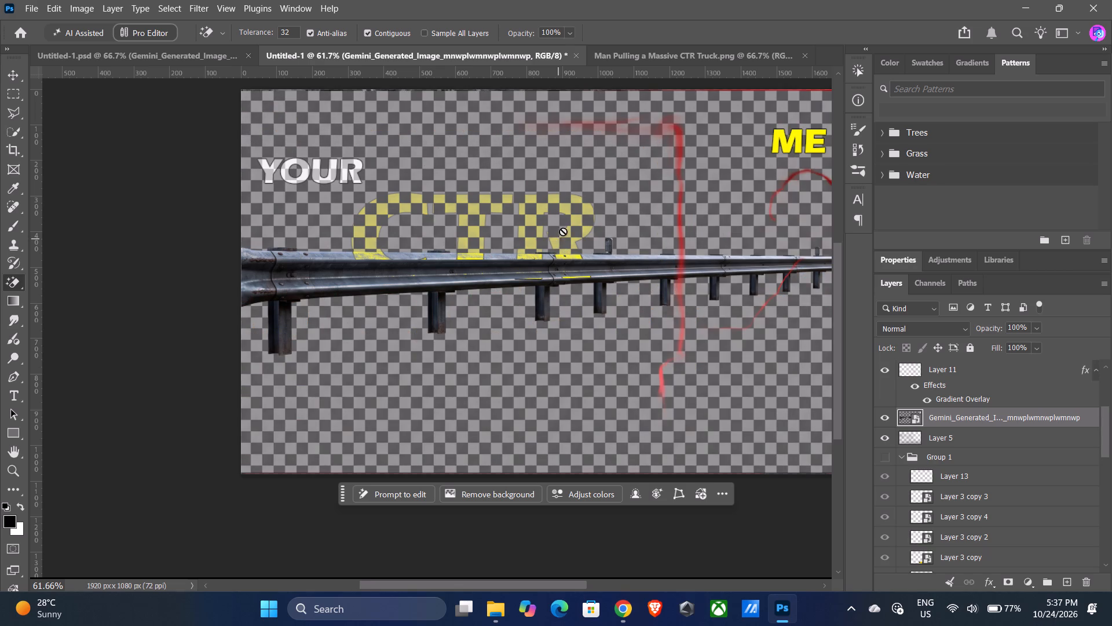
Remove the checkerboard background from the placed railing layer with the automatic Remove Background command.
click(495, 496)
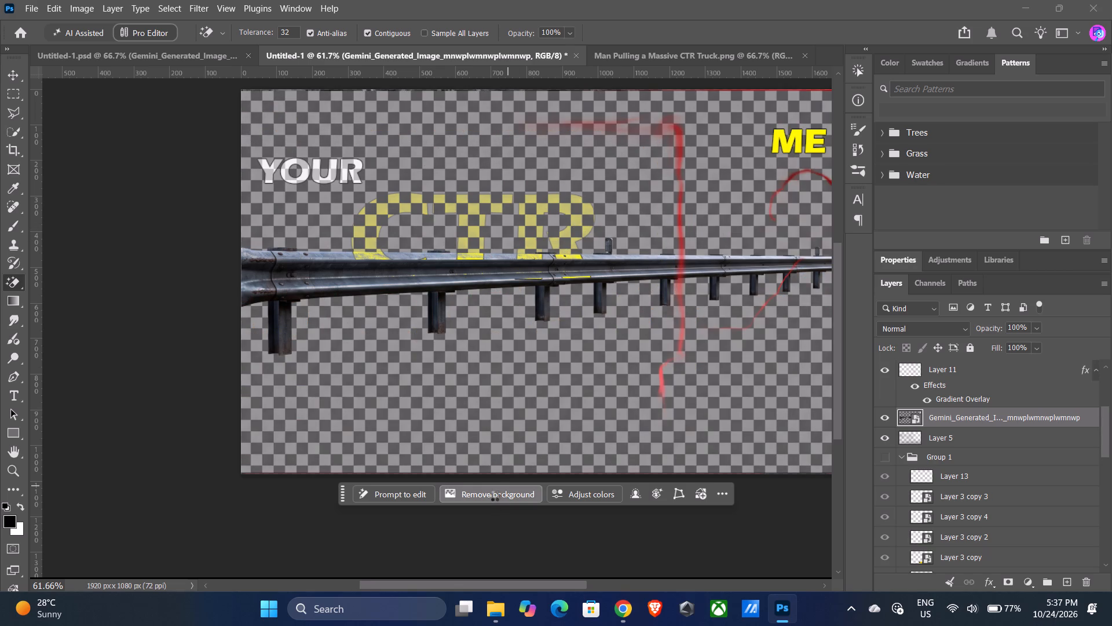
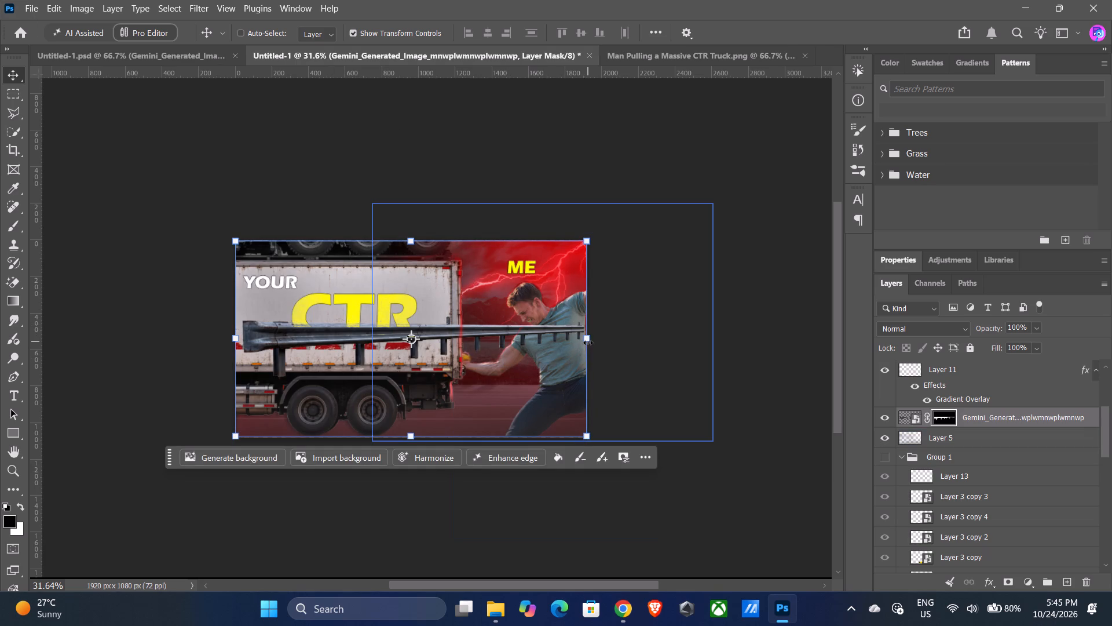
Enlarge the railing to about 151% and move it down so it spans the bottom of the thumbnail.
drag(587, 342, 769, 364)
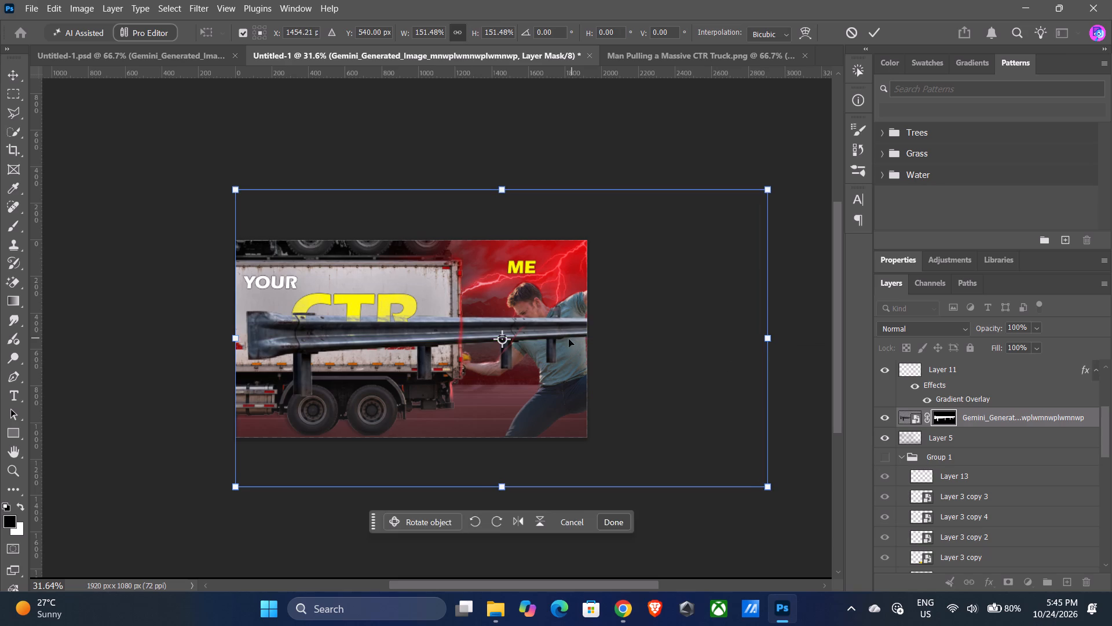
drag(543, 343, 518, 420)
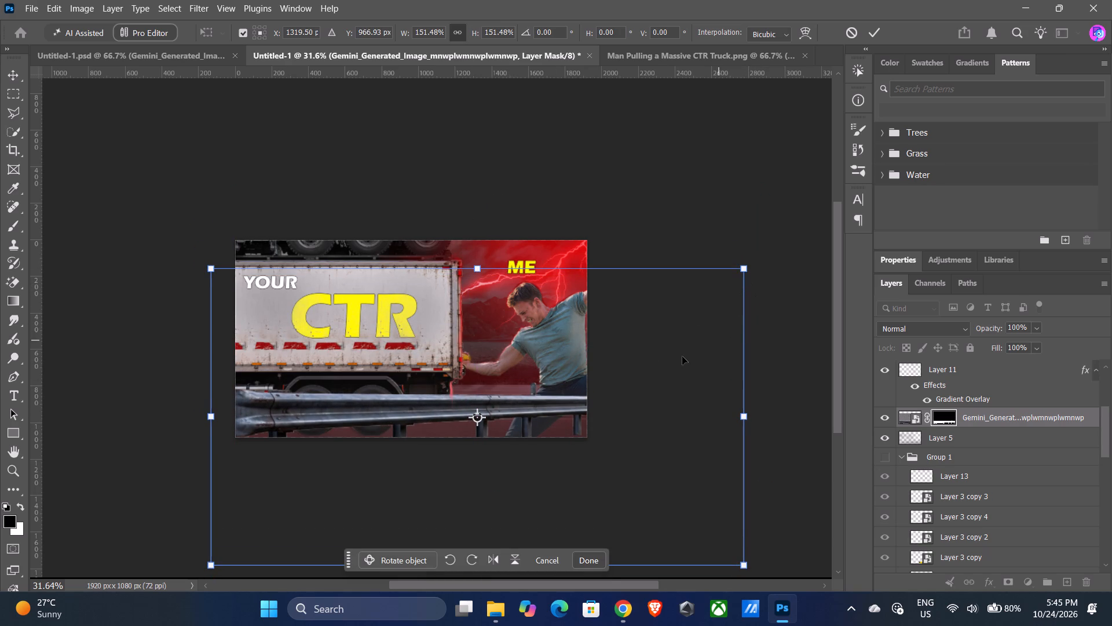
drag(526, 418, 460, 418)
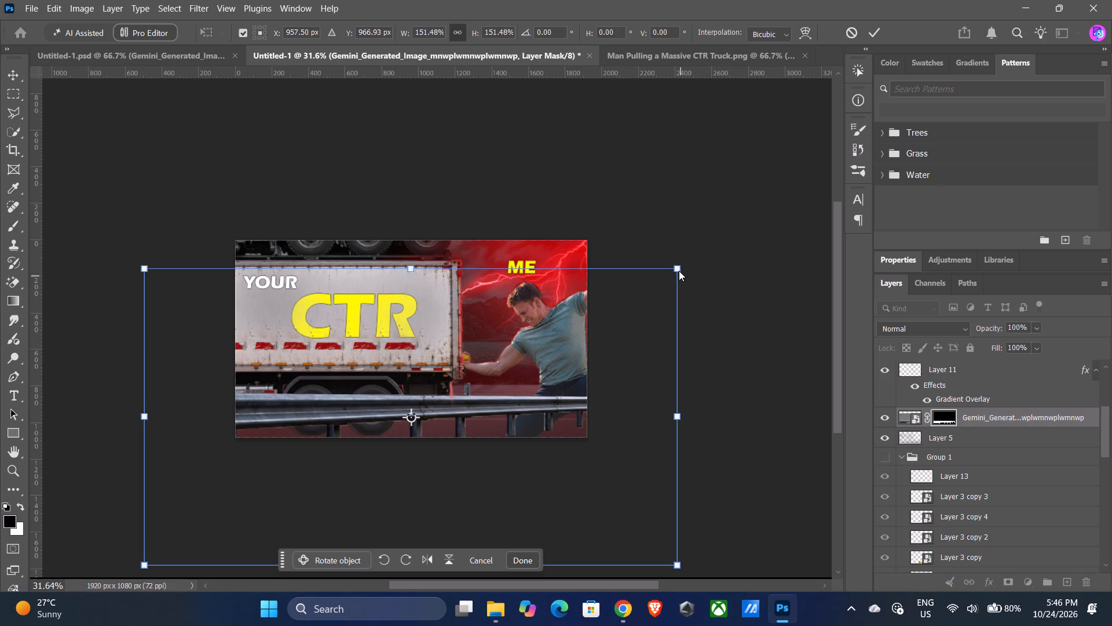
Distort the railing's corners so it runs nearly level across the truck's wheels and the man's legs, and apply the transform.
ctrl+click(680, 281)
ctrl+drag(676, 268, 679, 280)
ctrl+drag(678, 269, 726, 299)
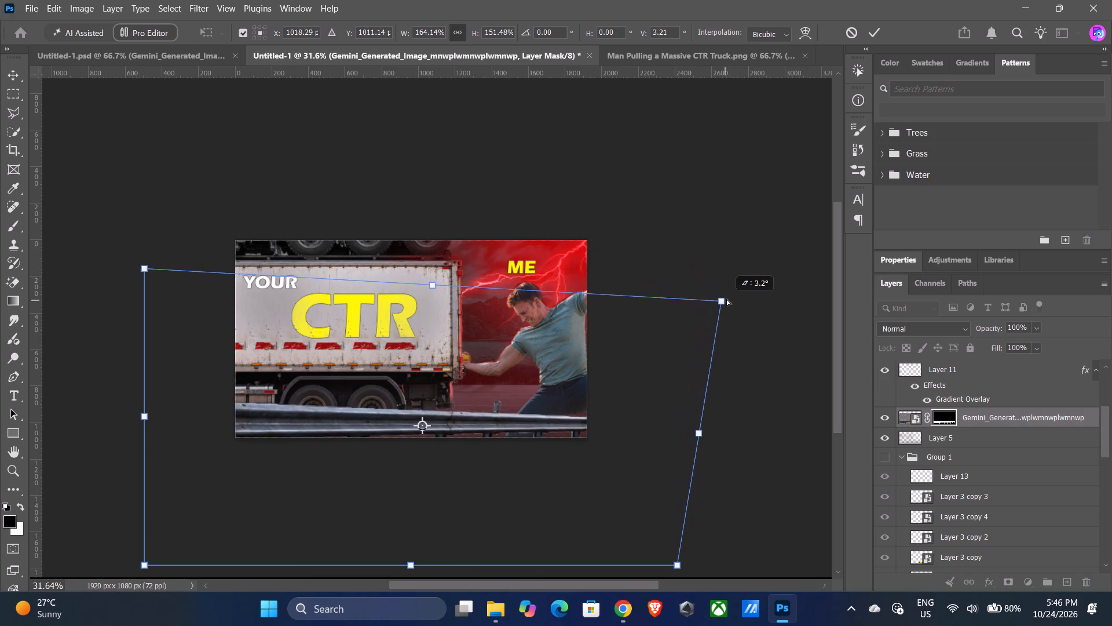
ctrl+drag(726, 299, 753, 238)
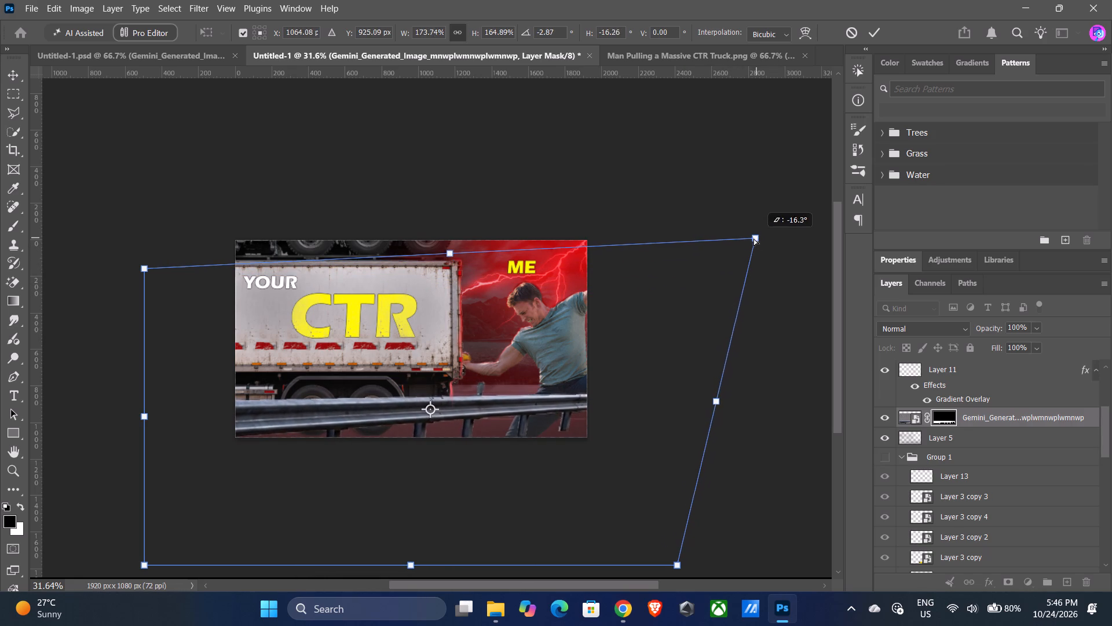
ctrl+drag(753, 238, 752, 238)
ctrl+drag(147, 563, 149, 551)
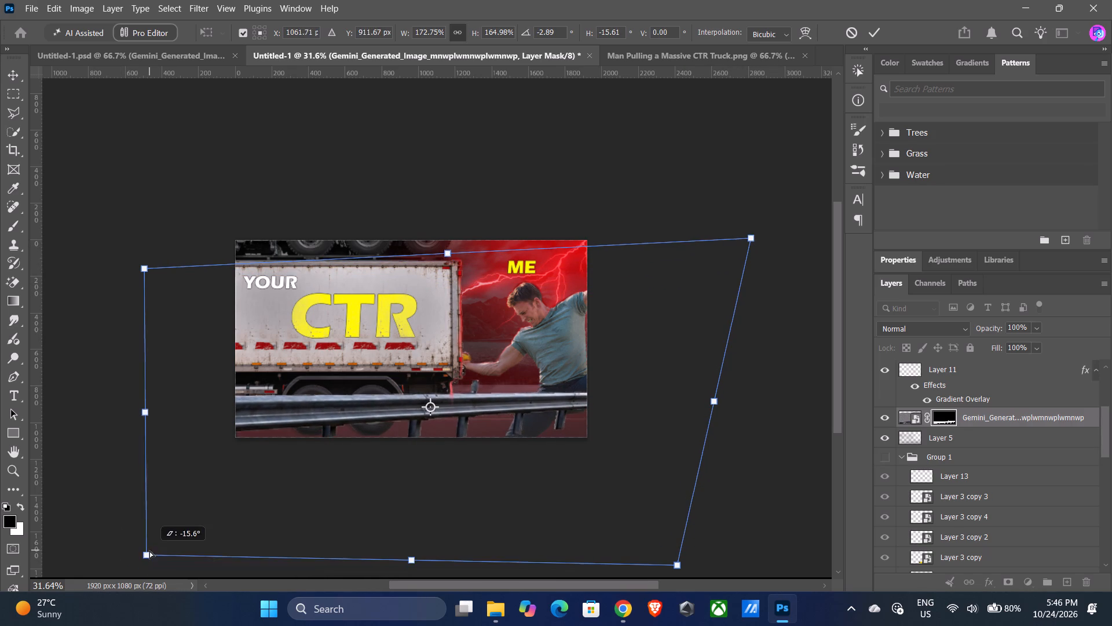
ctrl+drag(149, 551, 150, 507)
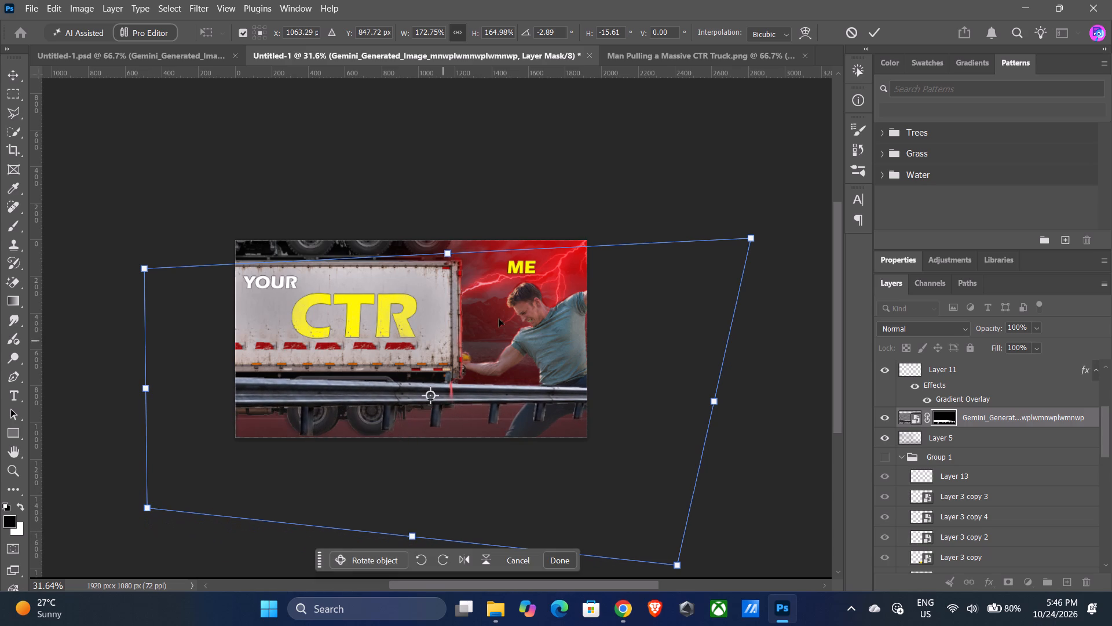
ctrl+drag(751, 240, 764, 231)
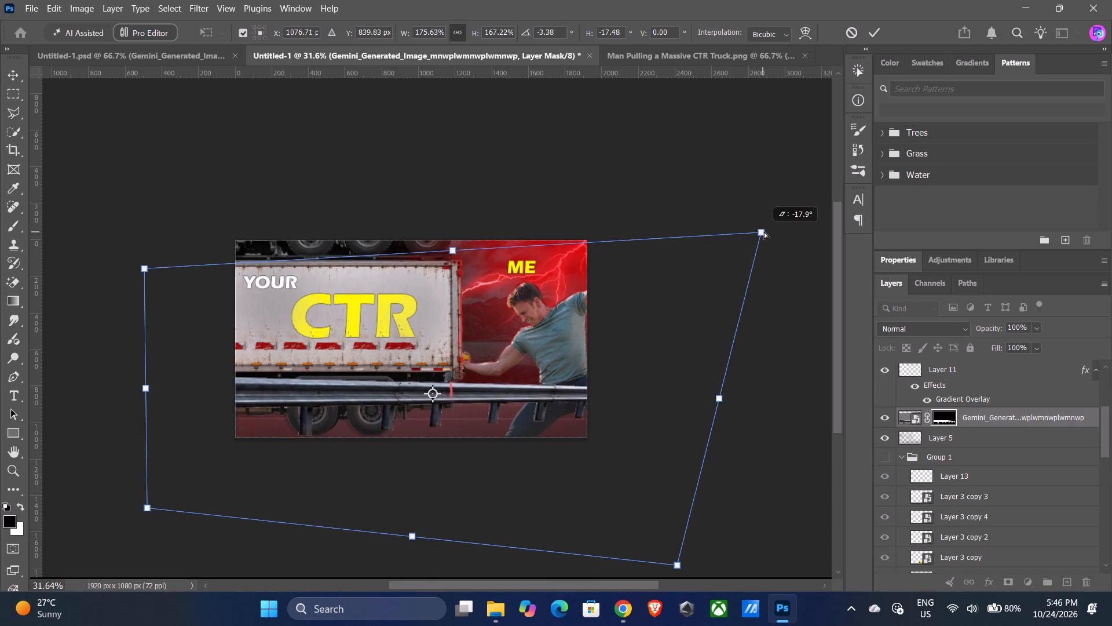
ctrl+drag(764, 231, 782, 220)
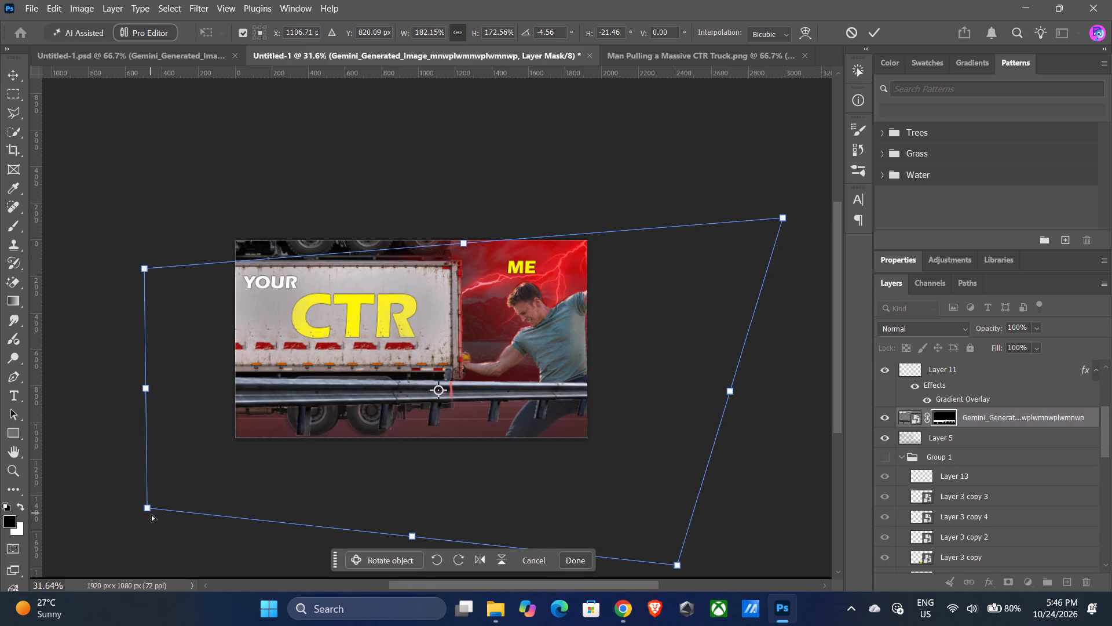
ctrl+drag(151, 514, 149, 478)
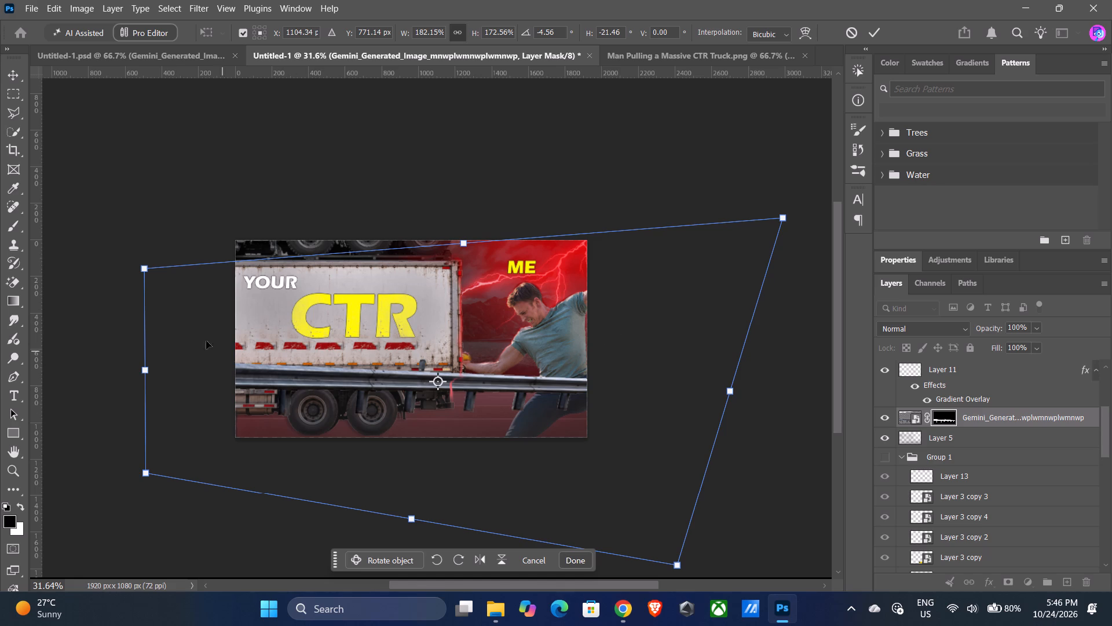
ctrl+drag(142, 271, 138, 293)
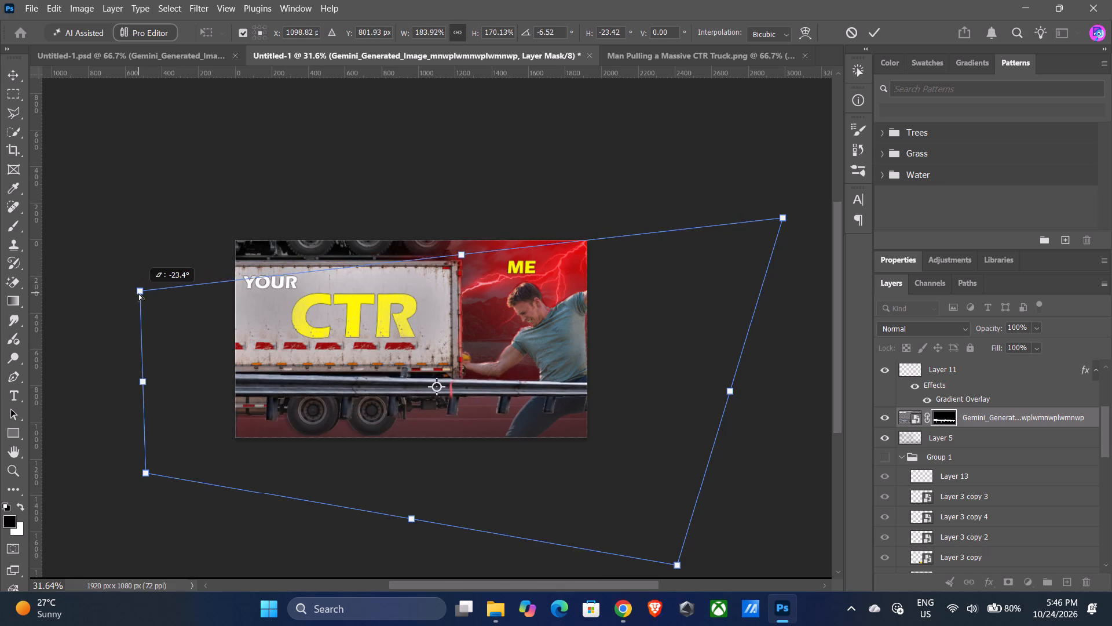
ctrl+drag(138, 293, 136, 305)
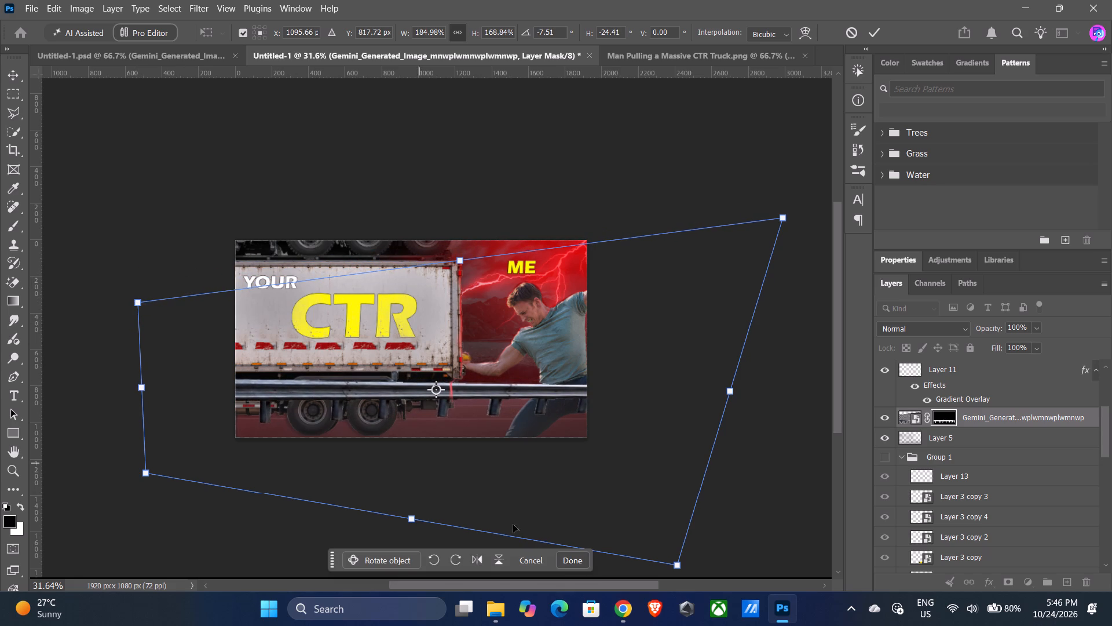
click(575, 561)
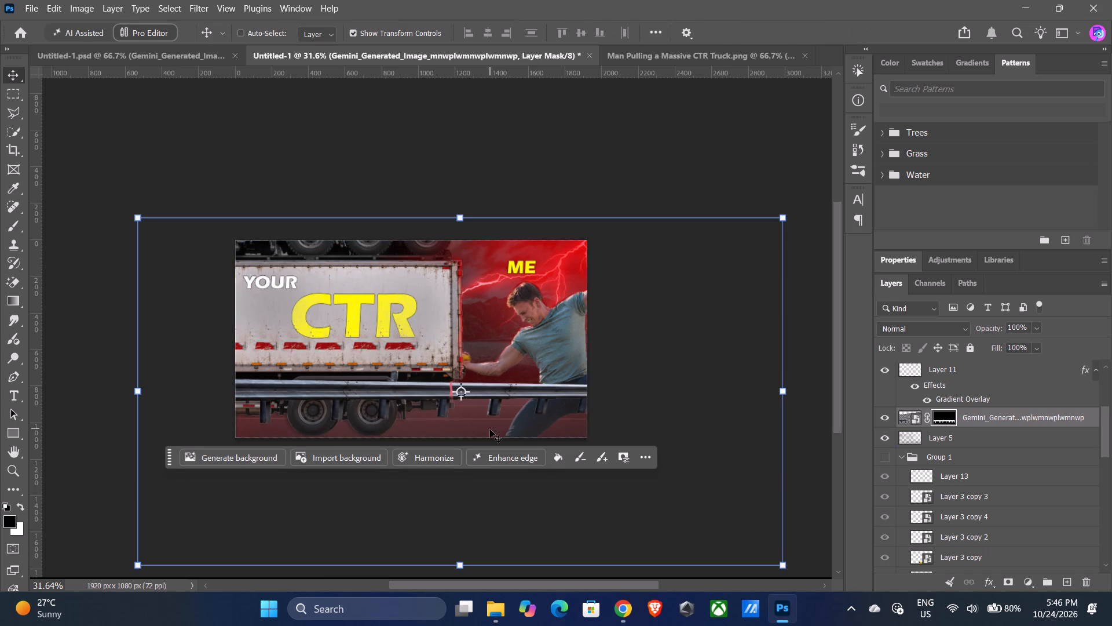
Enlarge the railing to about 121% and lower it so its posts run off the thumbnail's bottom edge.
drag(134, 219, 120, 198)
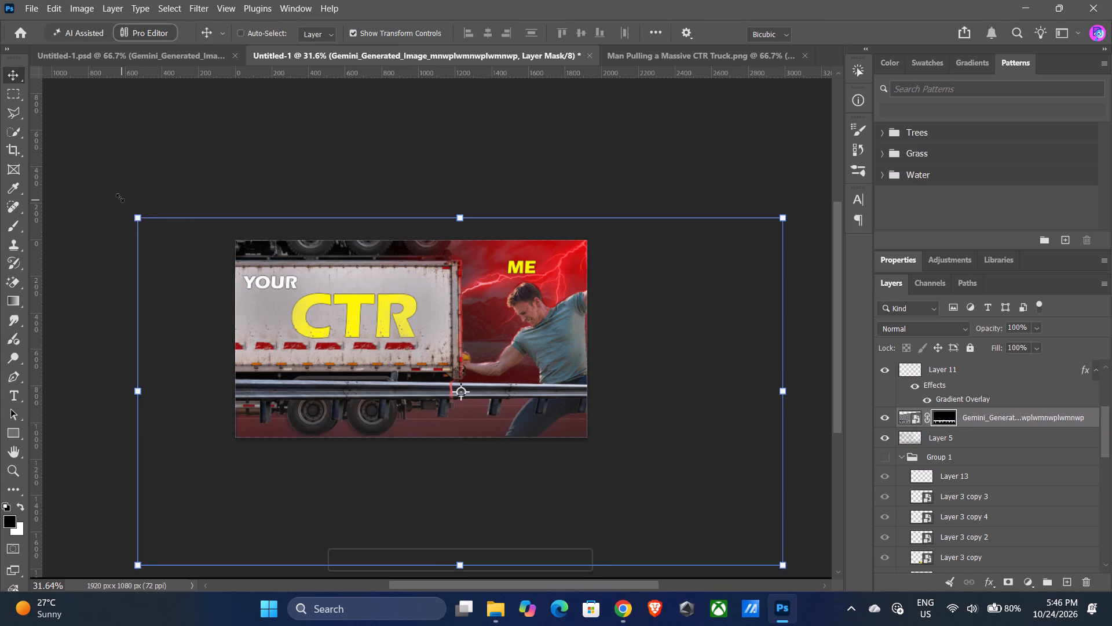
drag(120, 198, 104, 173)
drag(533, 410, 536, 435)
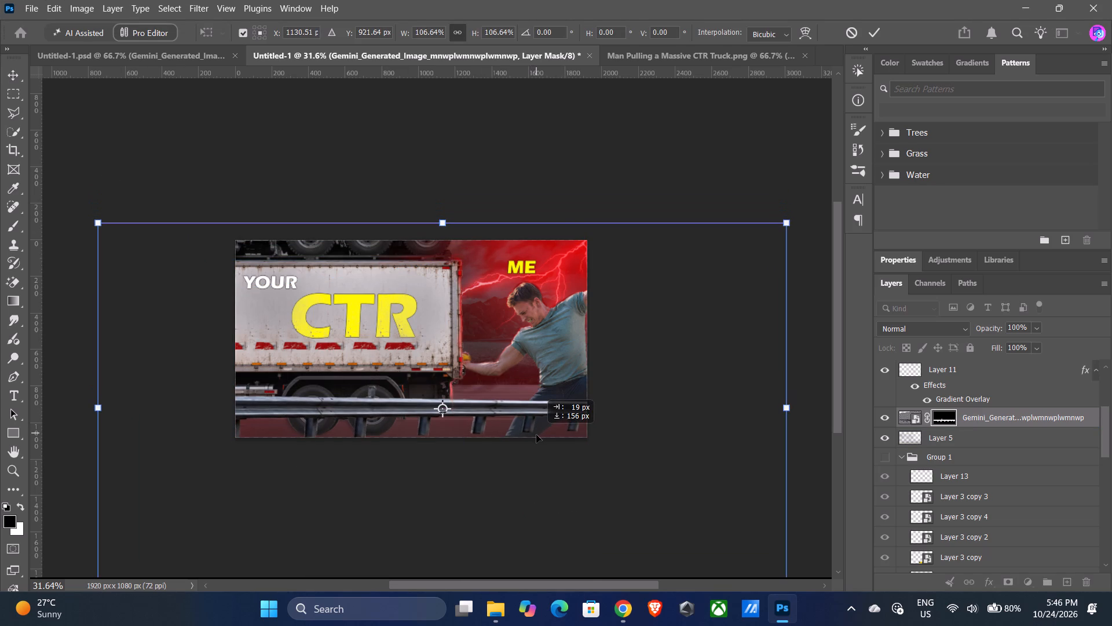
drag(536, 435, 536, 439)
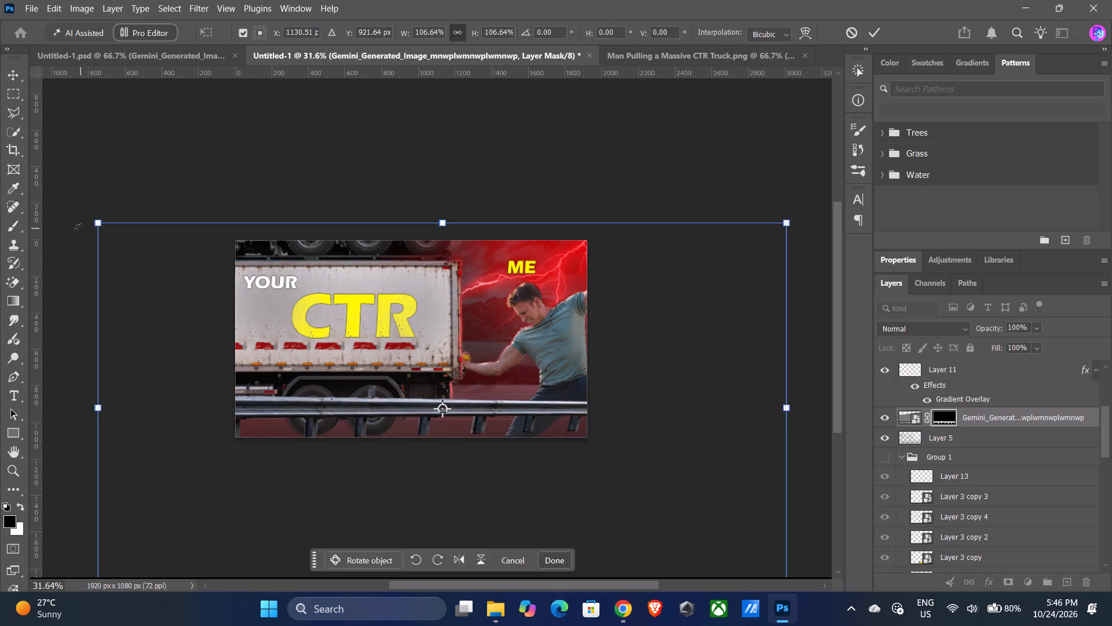
drag(103, 226, 63, 148)
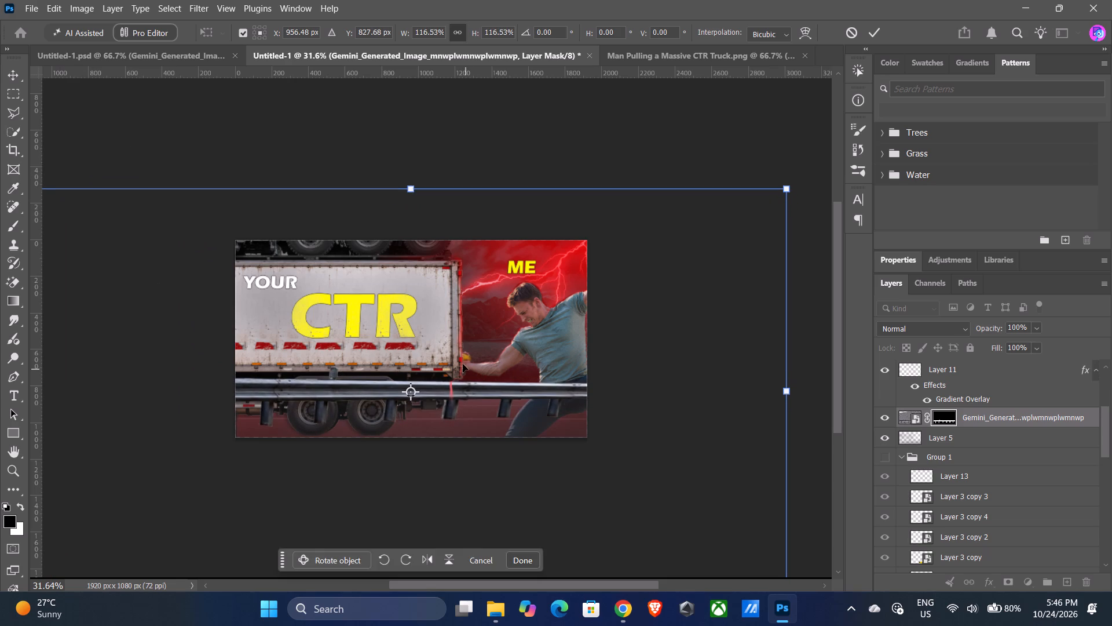
drag(462, 355, 463, 381)
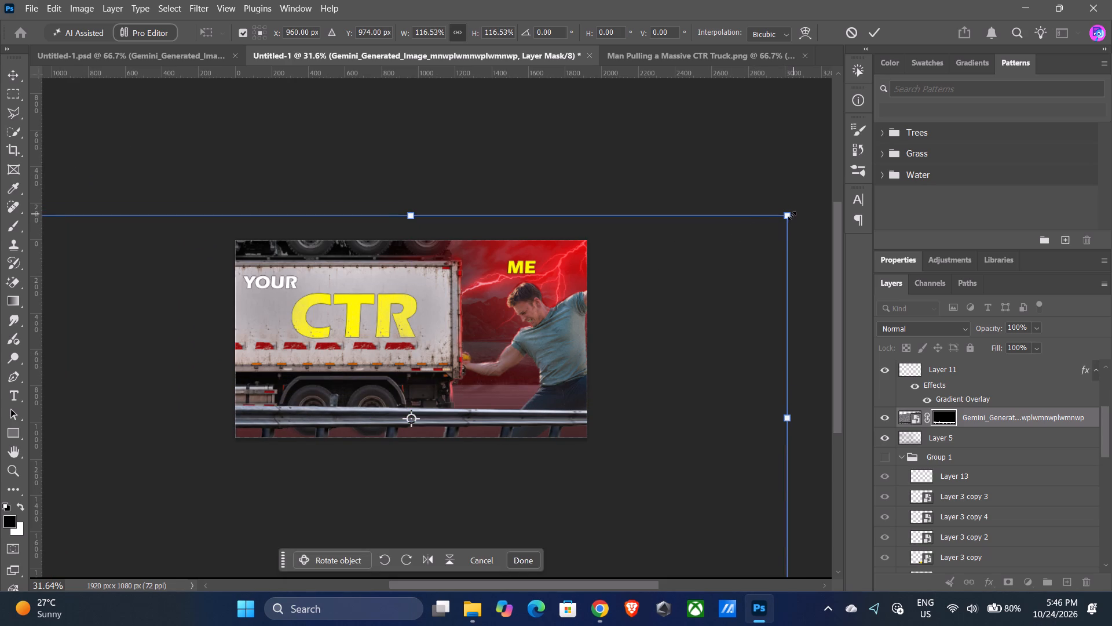
drag(789, 221, 792, 205)
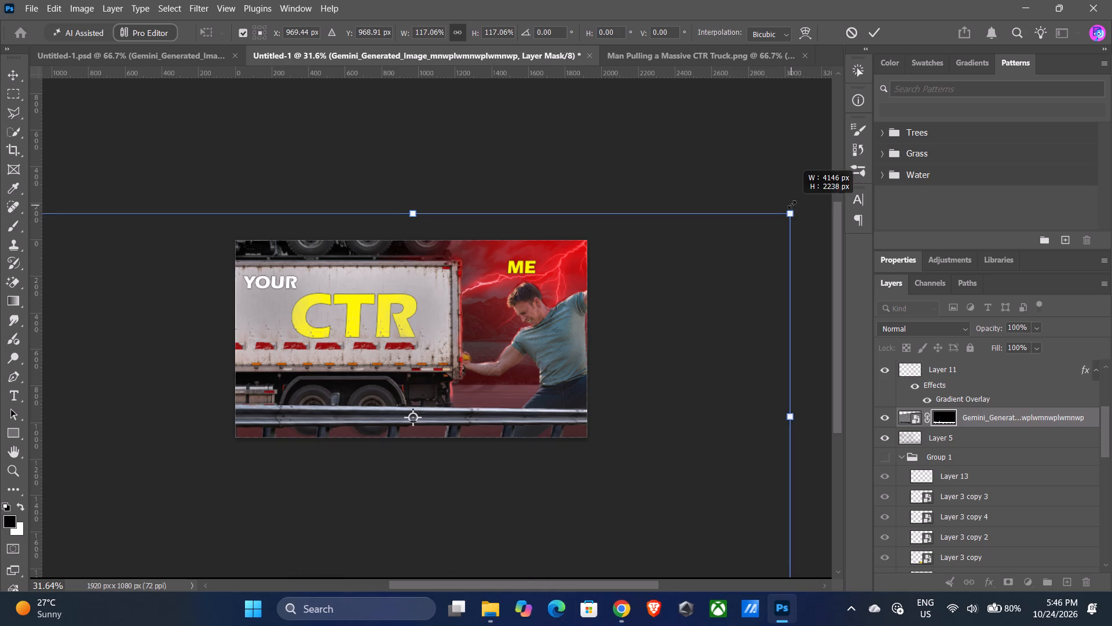
drag(792, 205, 802, 180)
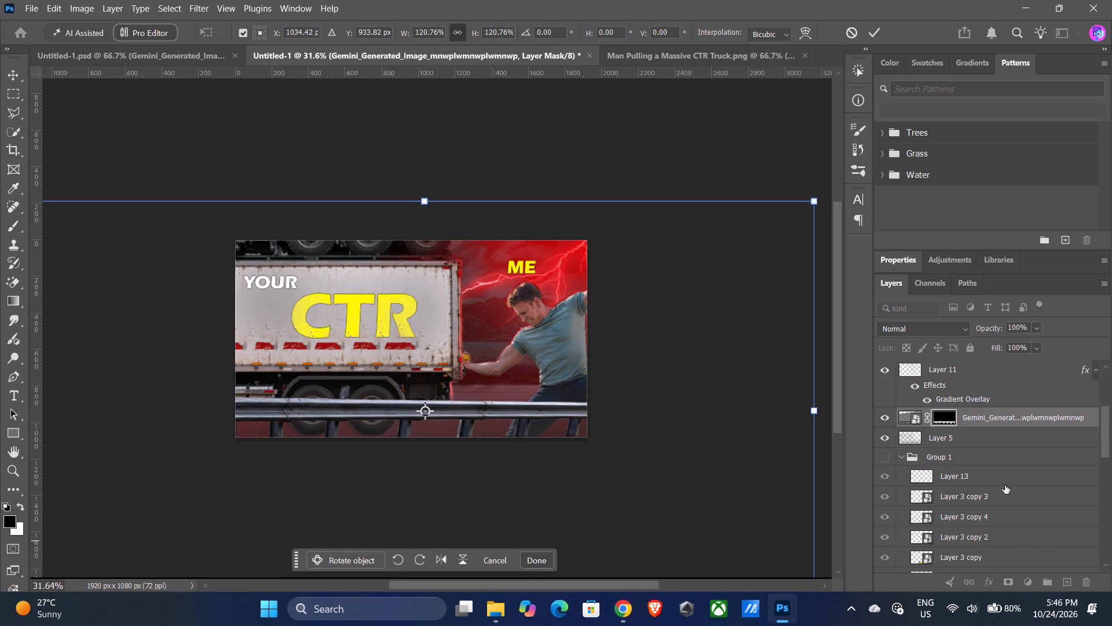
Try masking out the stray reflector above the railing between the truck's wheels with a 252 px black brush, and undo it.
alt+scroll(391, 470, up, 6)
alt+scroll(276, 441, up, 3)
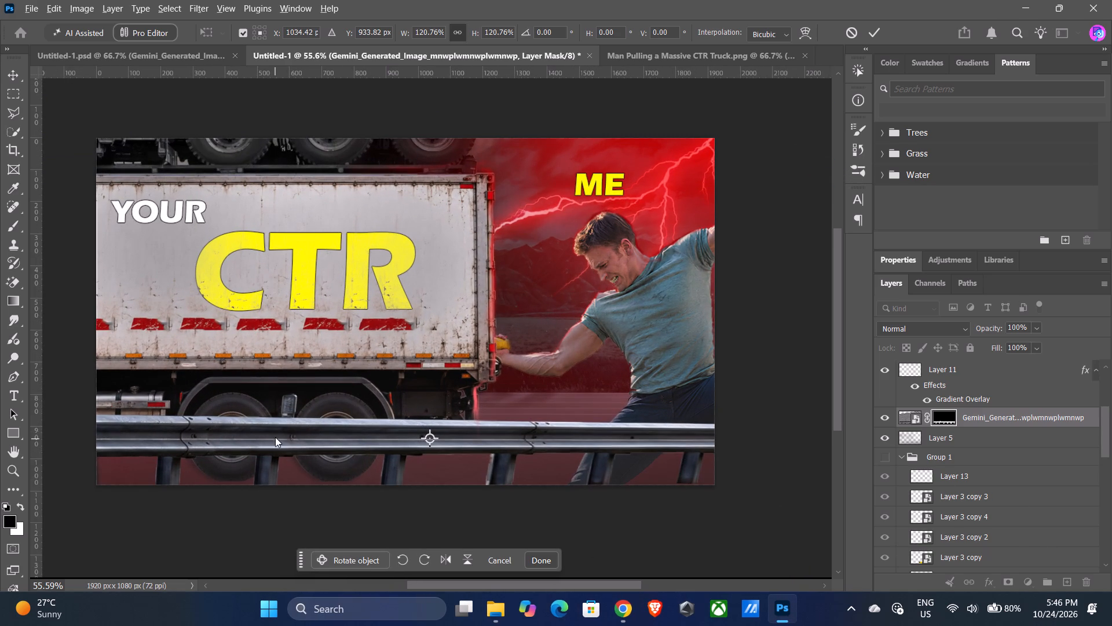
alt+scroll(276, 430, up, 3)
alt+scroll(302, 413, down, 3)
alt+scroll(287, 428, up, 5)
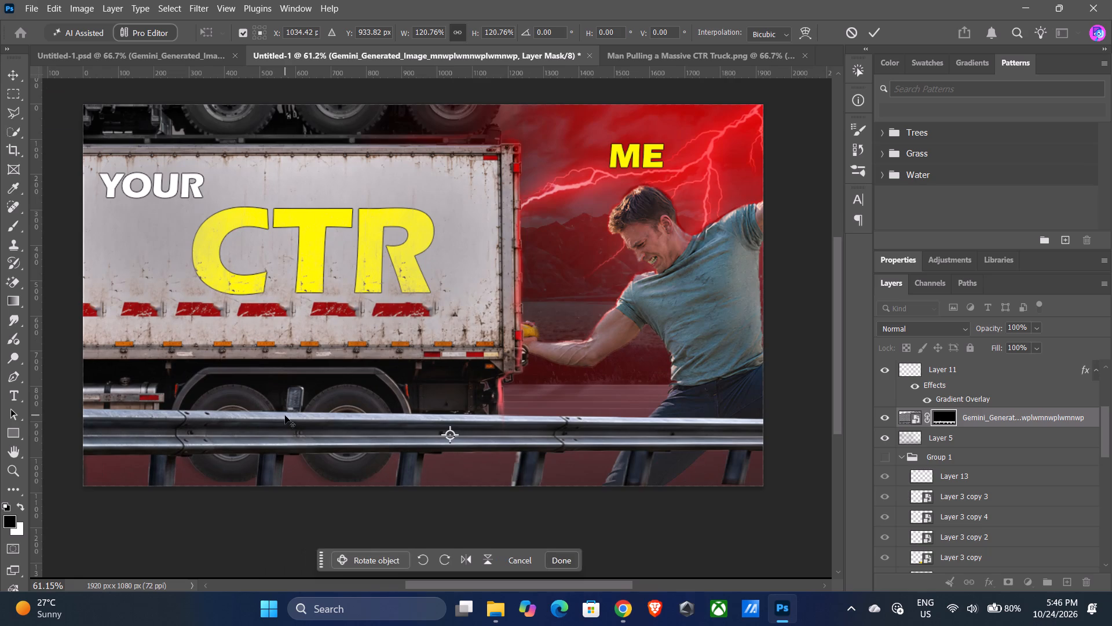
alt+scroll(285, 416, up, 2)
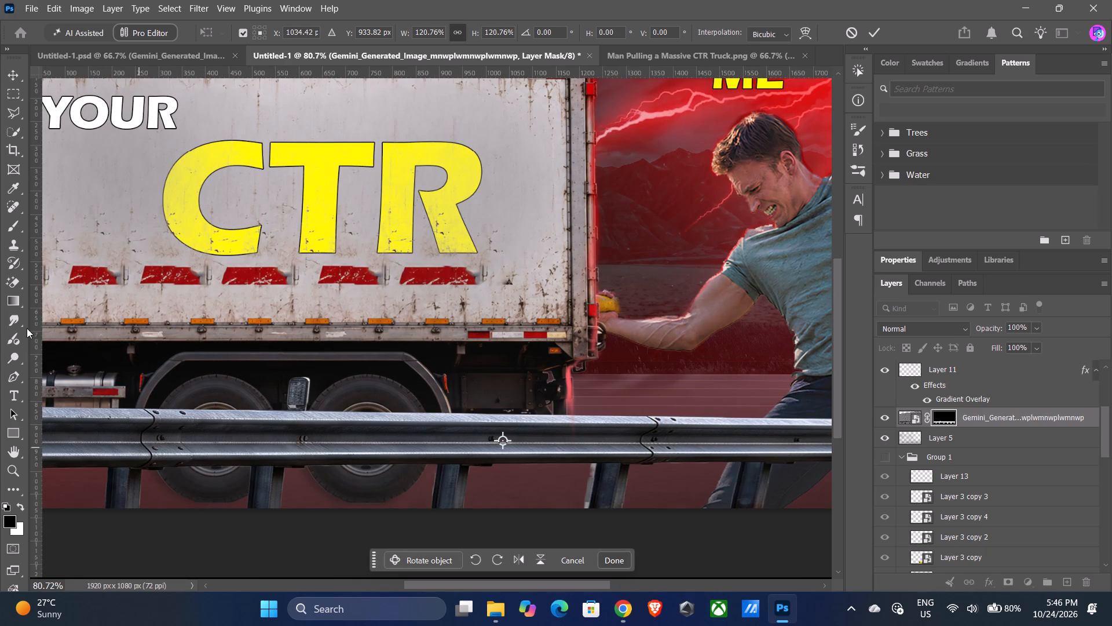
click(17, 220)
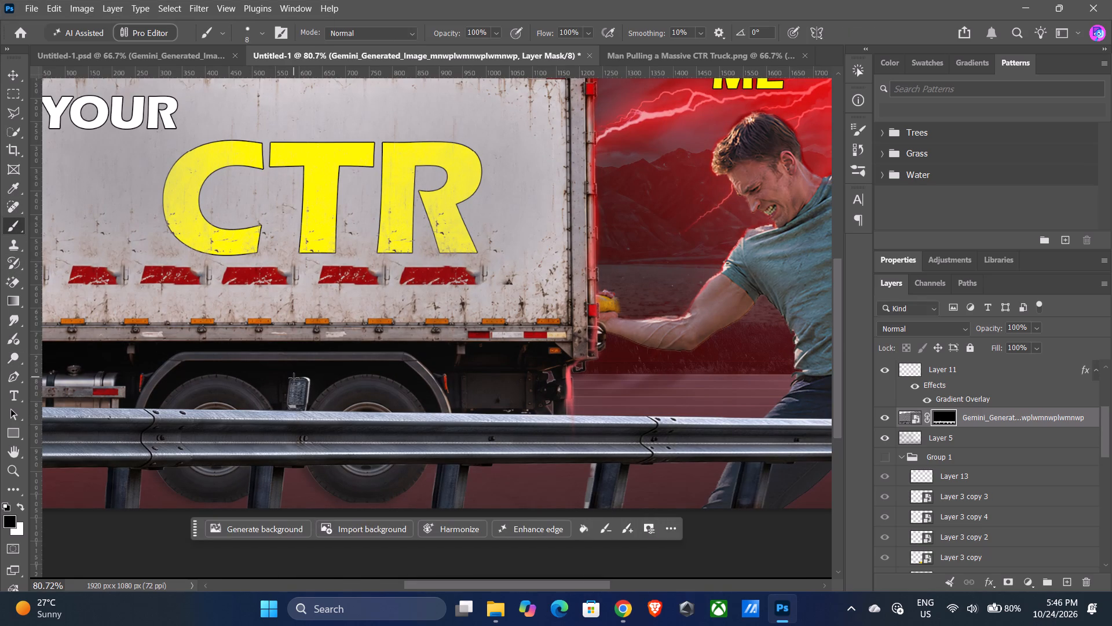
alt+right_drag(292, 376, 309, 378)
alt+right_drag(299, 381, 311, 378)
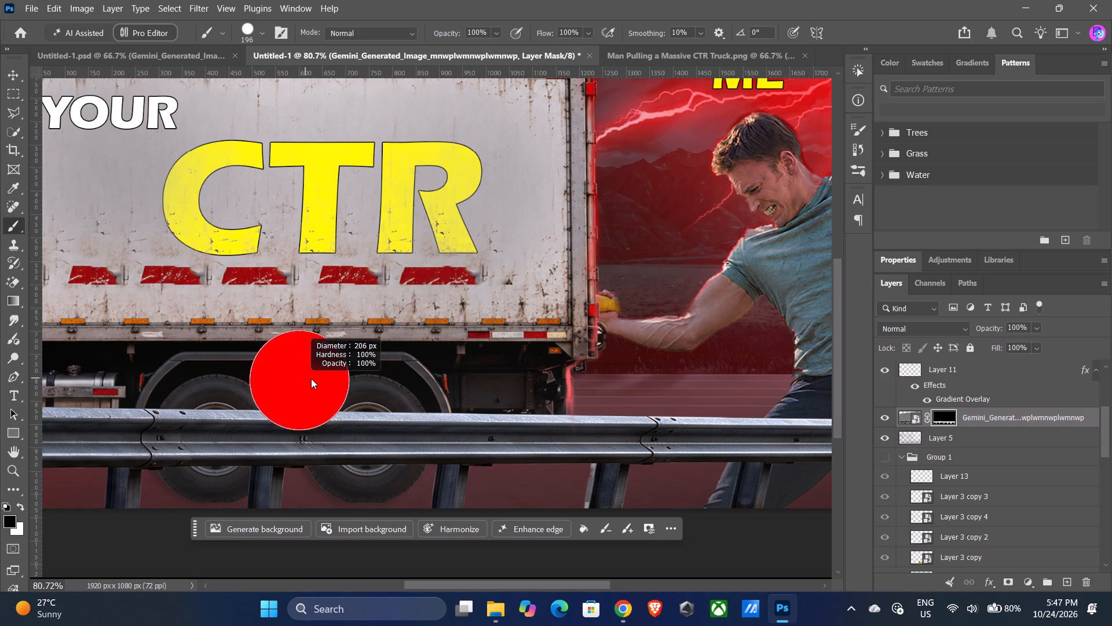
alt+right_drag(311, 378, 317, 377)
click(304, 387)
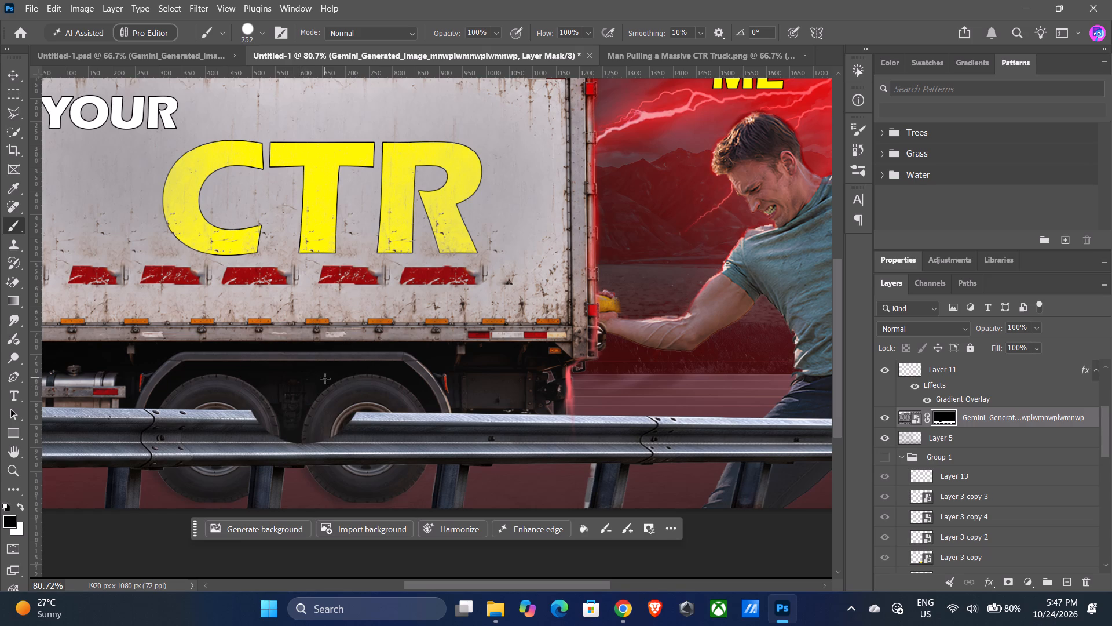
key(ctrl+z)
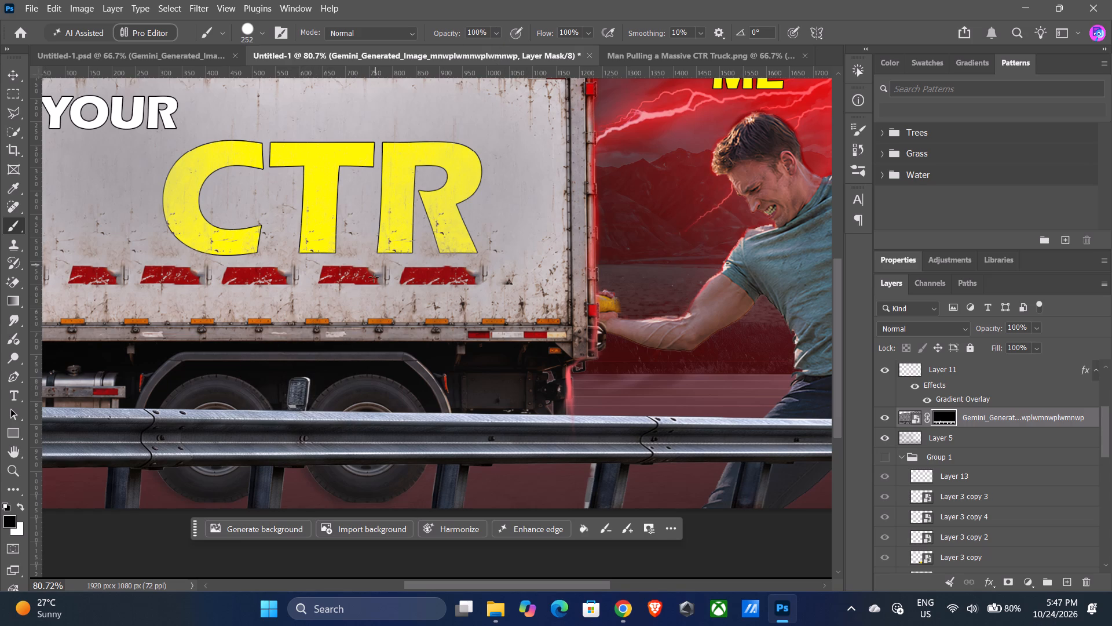
Paint out the stray reflector between the truck's wheels on the railing's mask with a 172 px black brush, keeping the rail intact.
right_click(307, 384)
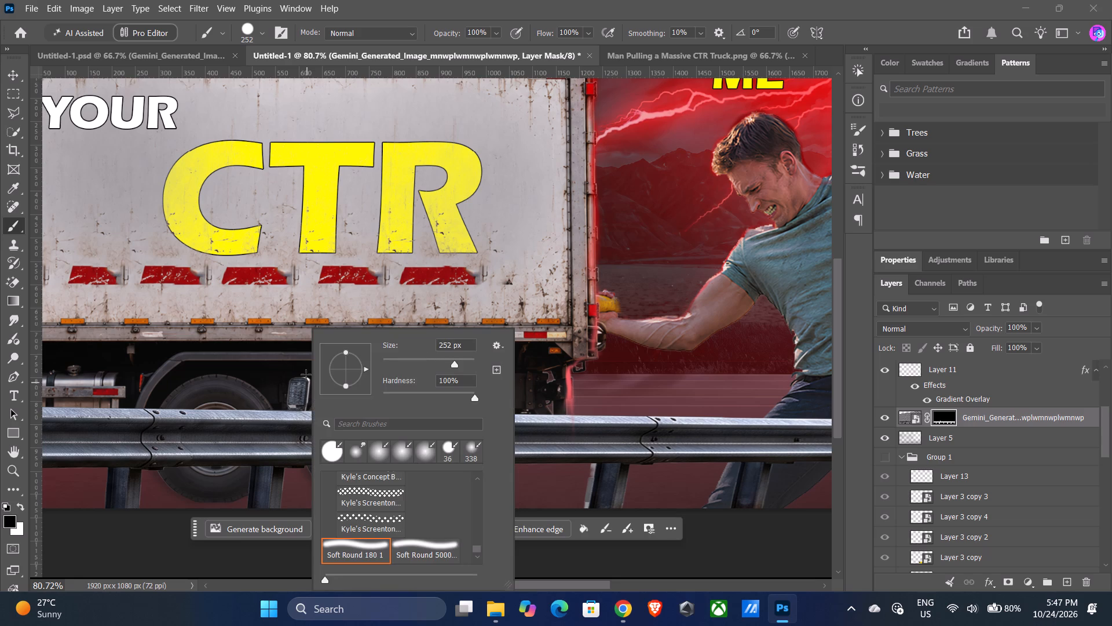
alt+right_drag(291, 380, 296, 378)
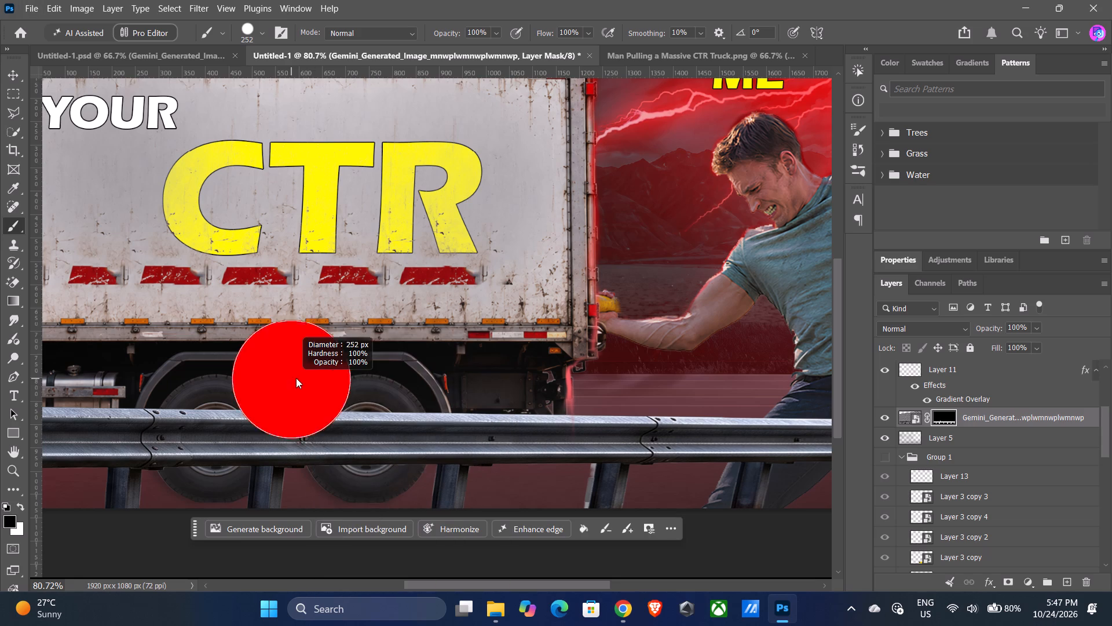
alt+right_drag(296, 378, 253, 403)
click(287, 388)
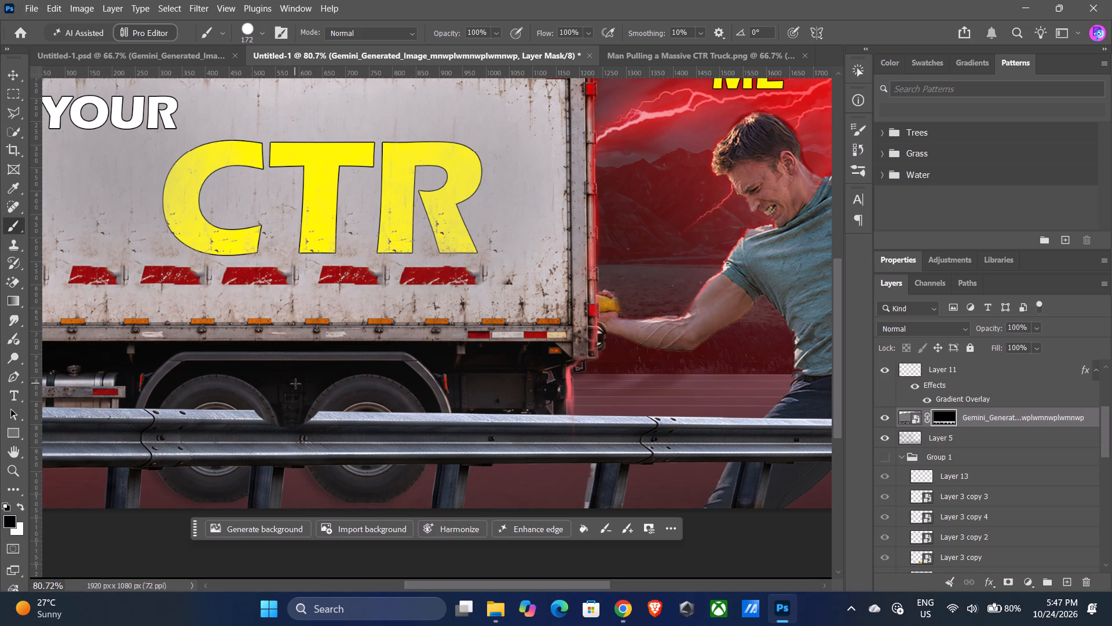
key(ctrl+z)
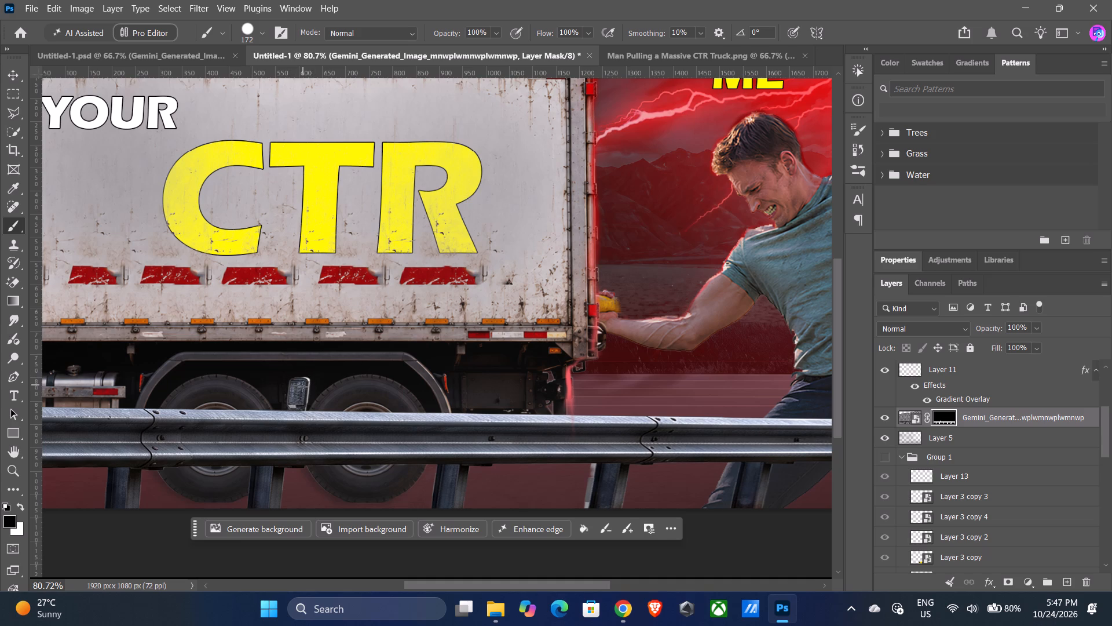
click(303, 387)
key(ctrl+z)
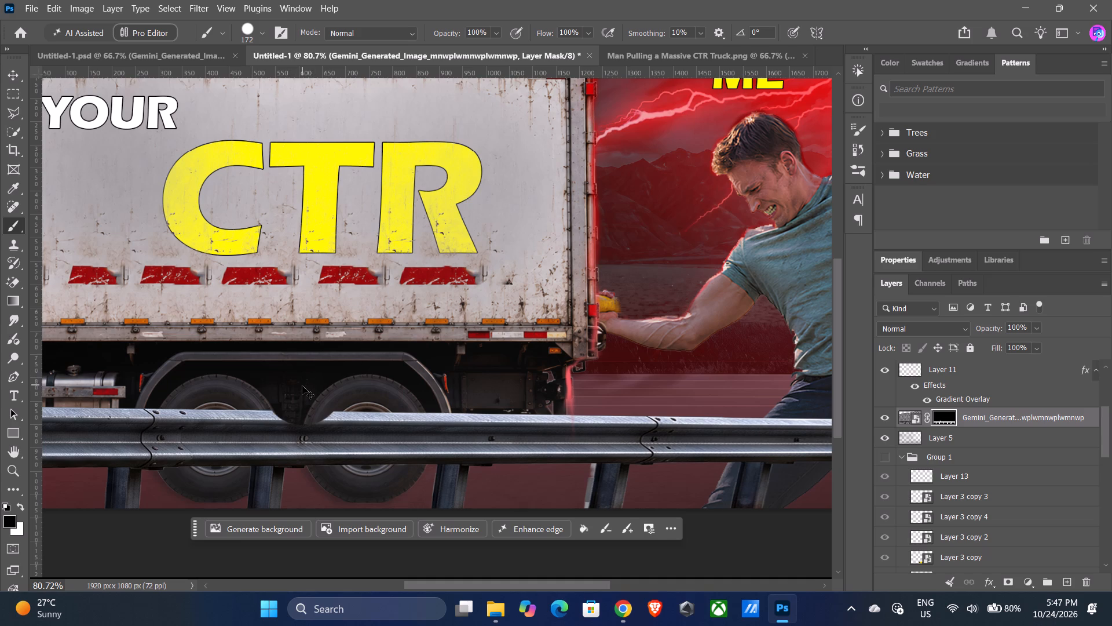
click(307, 340)
double_click(307, 341)
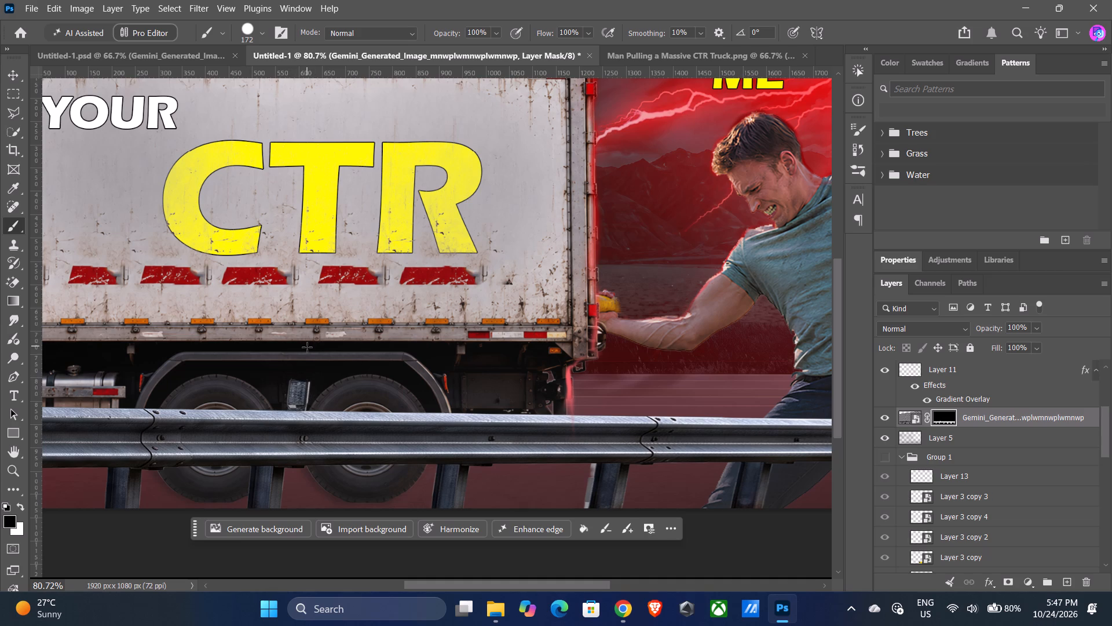
triple_click(307, 347)
double_click(302, 352)
triple_click(298, 356)
double_click(297, 360)
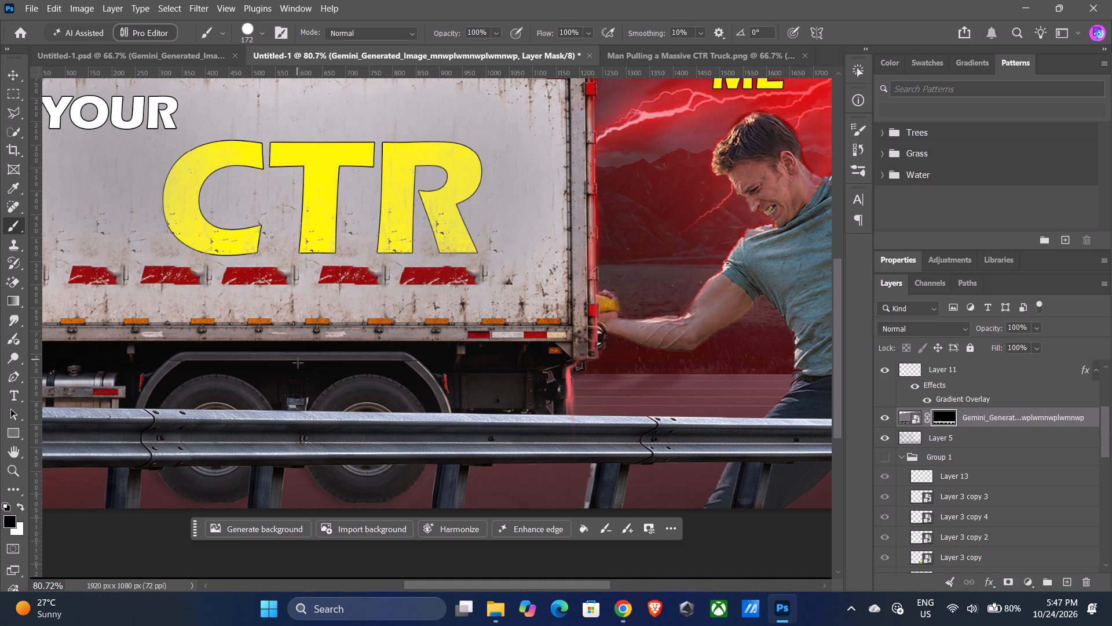
triple_click(298, 365)
click(298, 373)
Add a black (000000) Solid Color fill layer clipped to the railing layer.
alt+scroll(375, 363, down, 7)
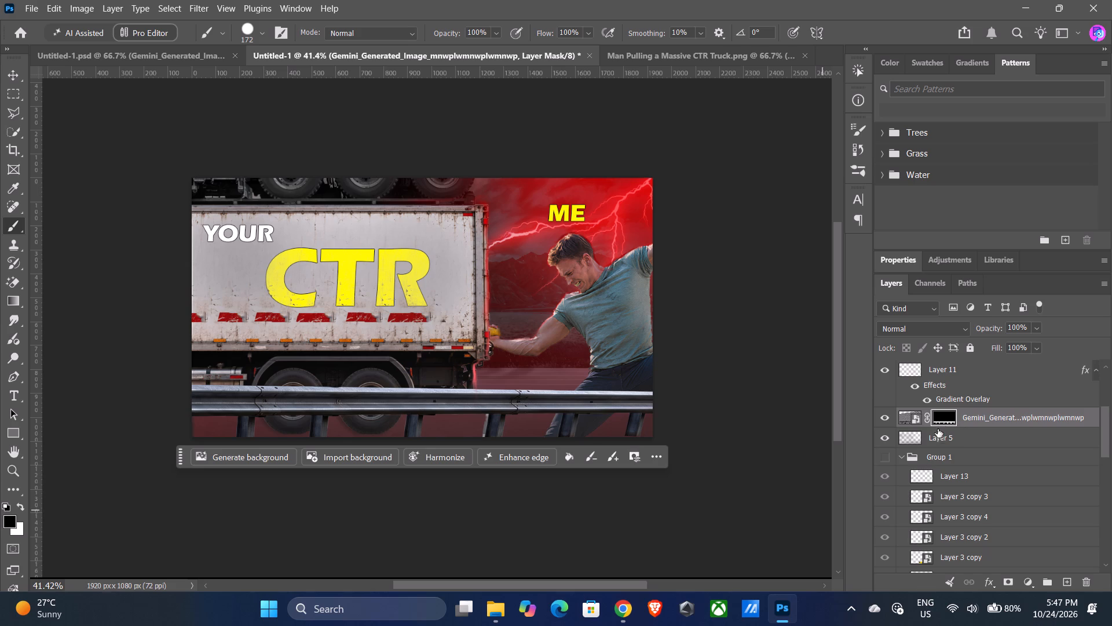
click(1064, 580)
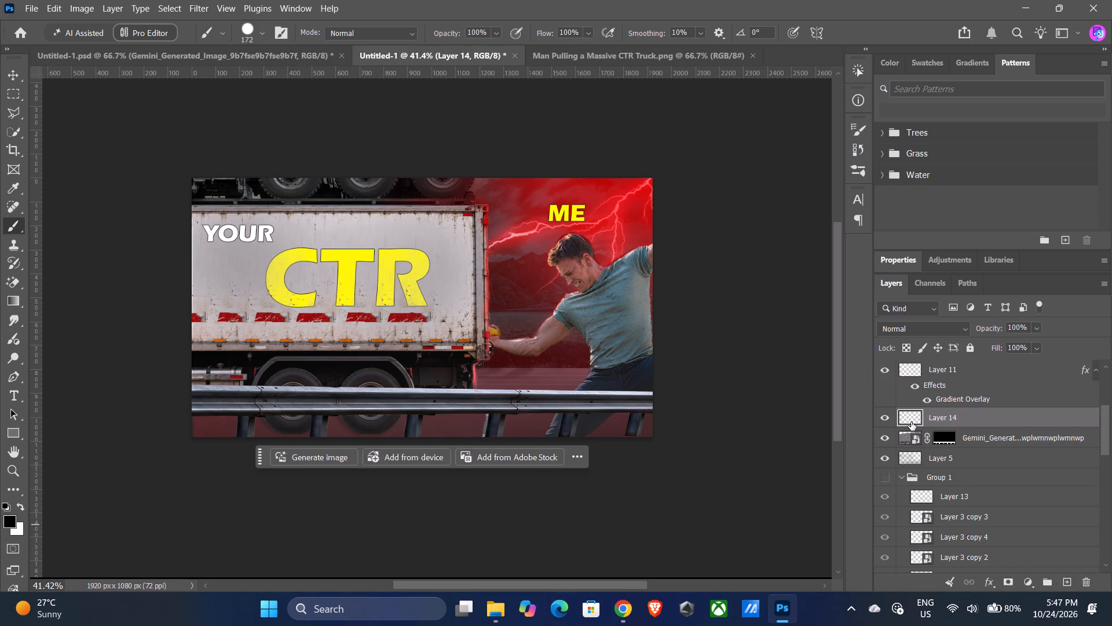
alt+click(927, 427)
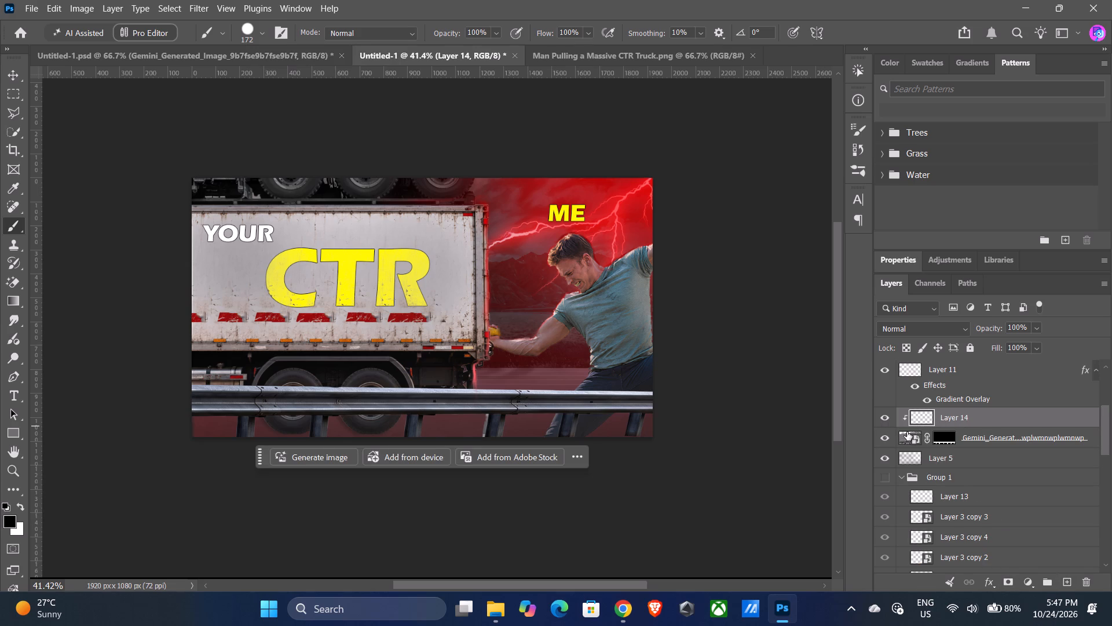
click(1023, 581)
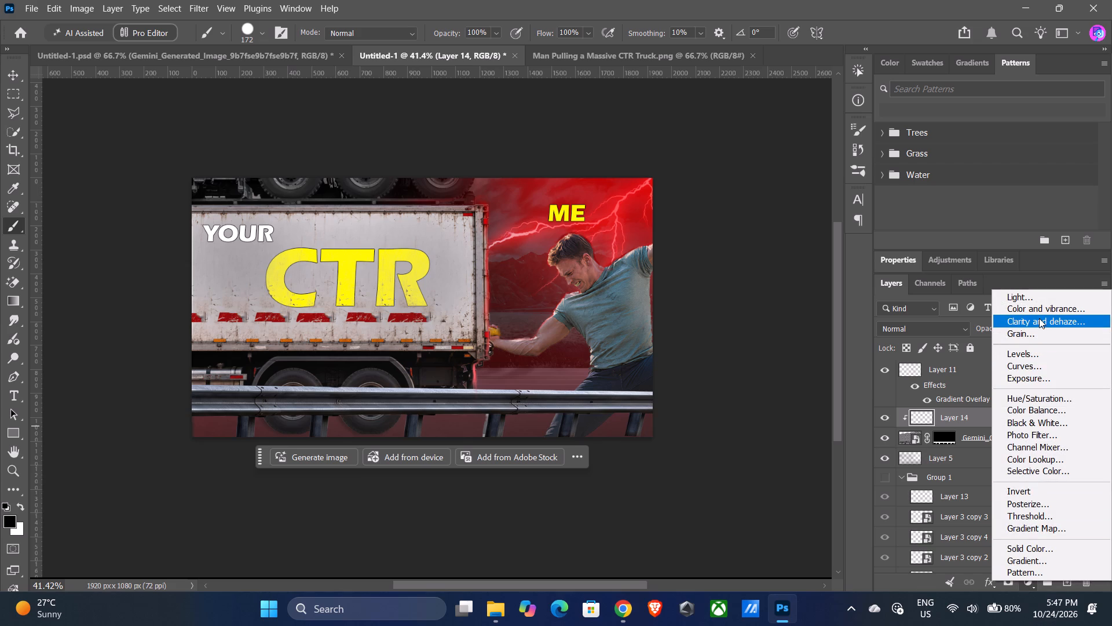
click(1041, 547)
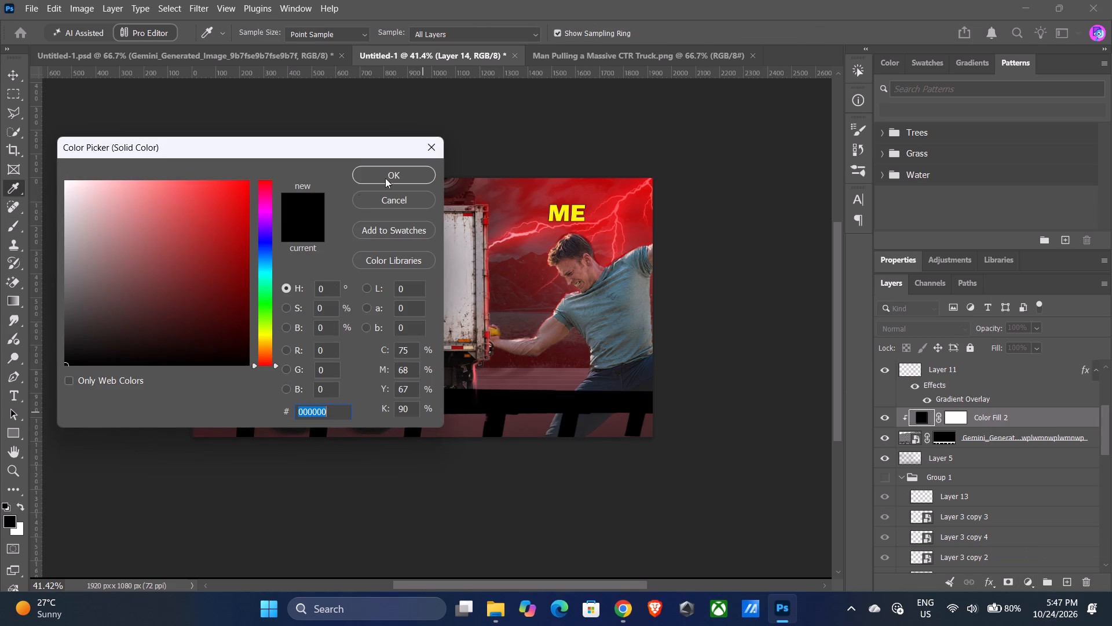
click(394, 172)
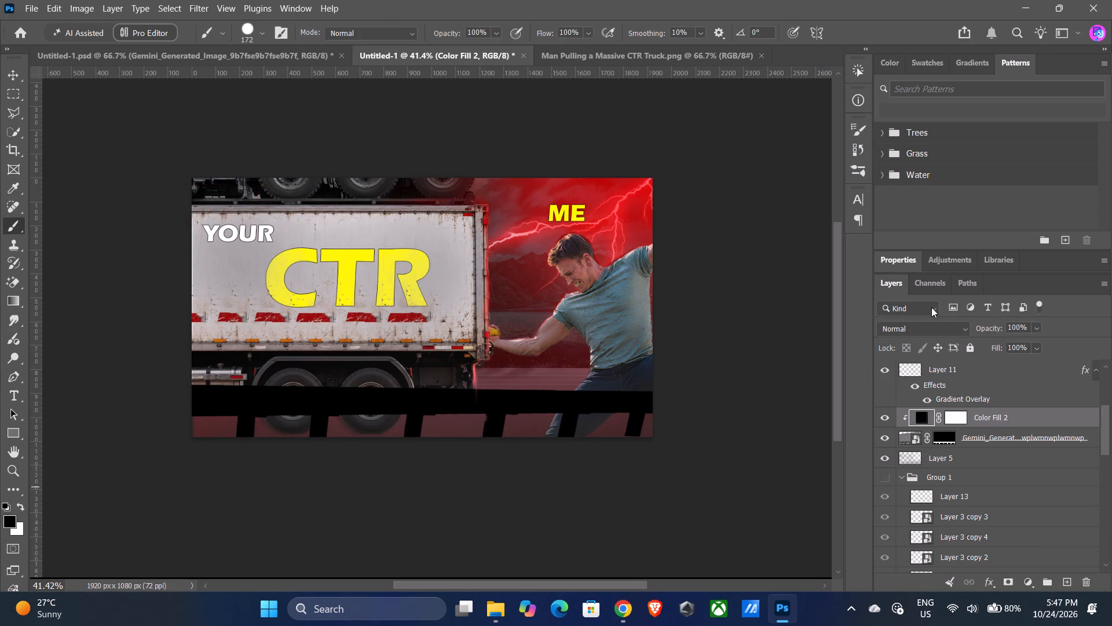
Set the railing's black fill layer to Multiply blending at 32% opacity.
click(928, 326)
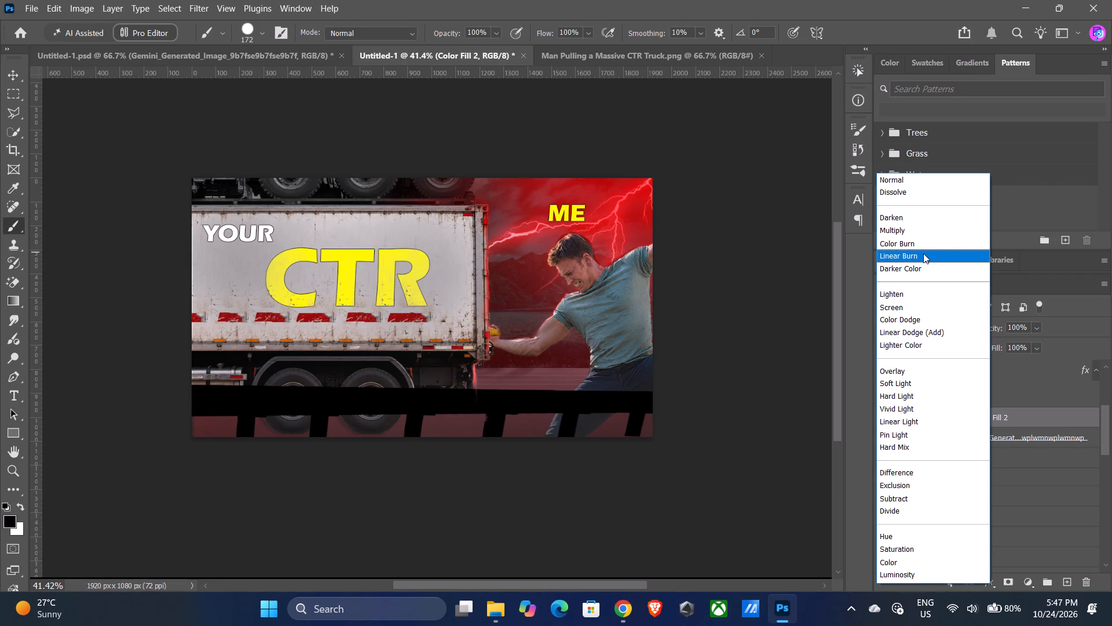
click(921, 235)
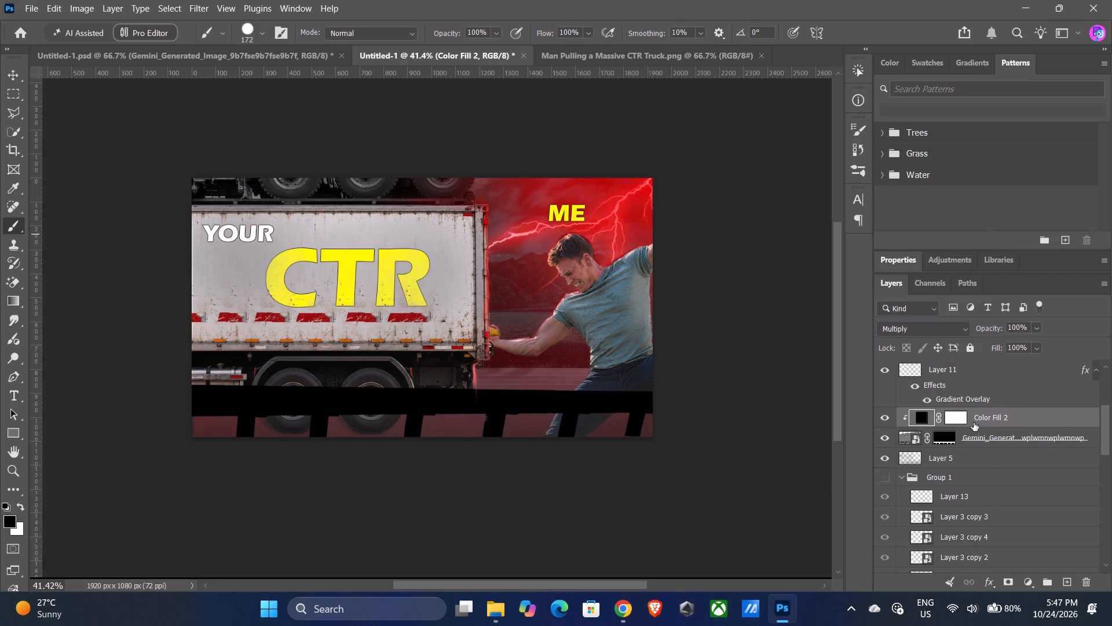
click(1034, 326)
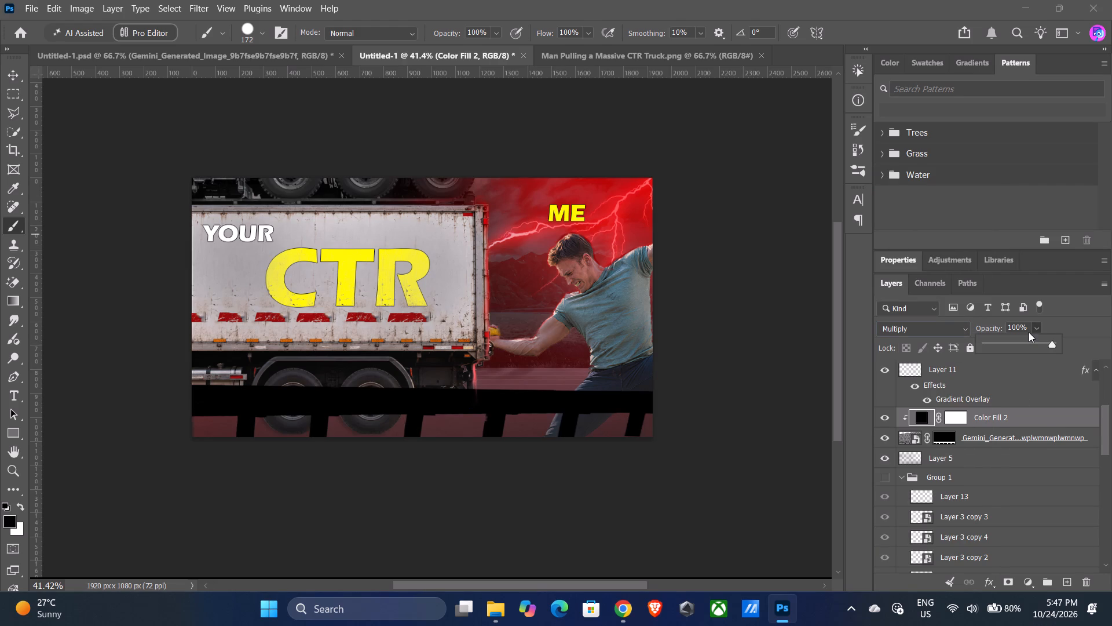
drag(1029, 339, 1001, 344)
drag(1011, 339, 999, 342)
click(1037, 327)
click(1037, 326)
drag(1034, 340, 1011, 342)
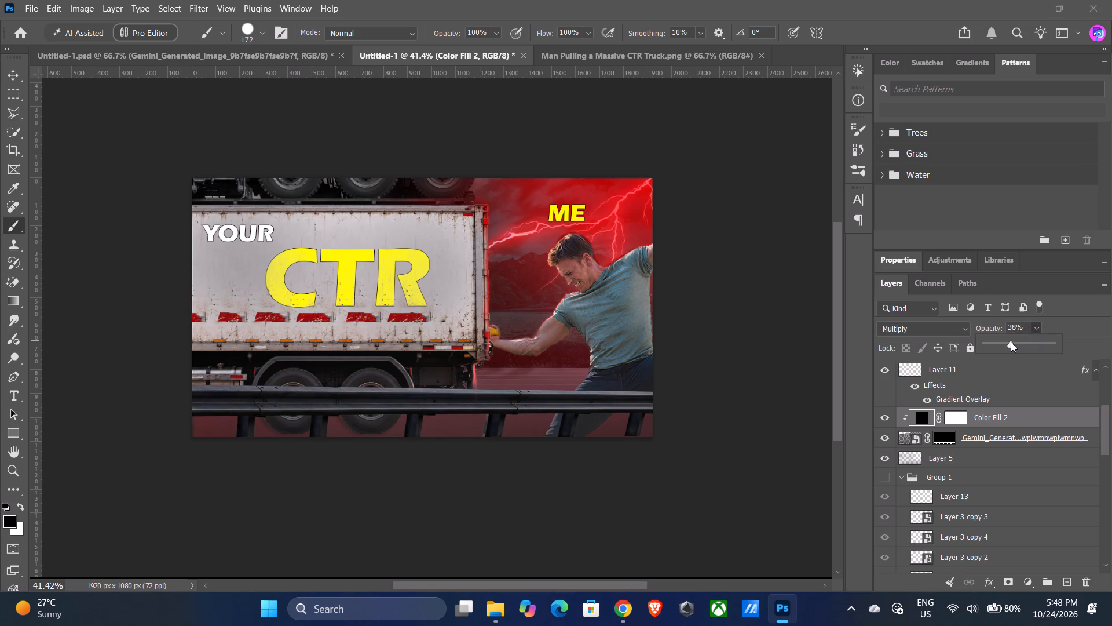
drag(1011, 342, 1007, 343)
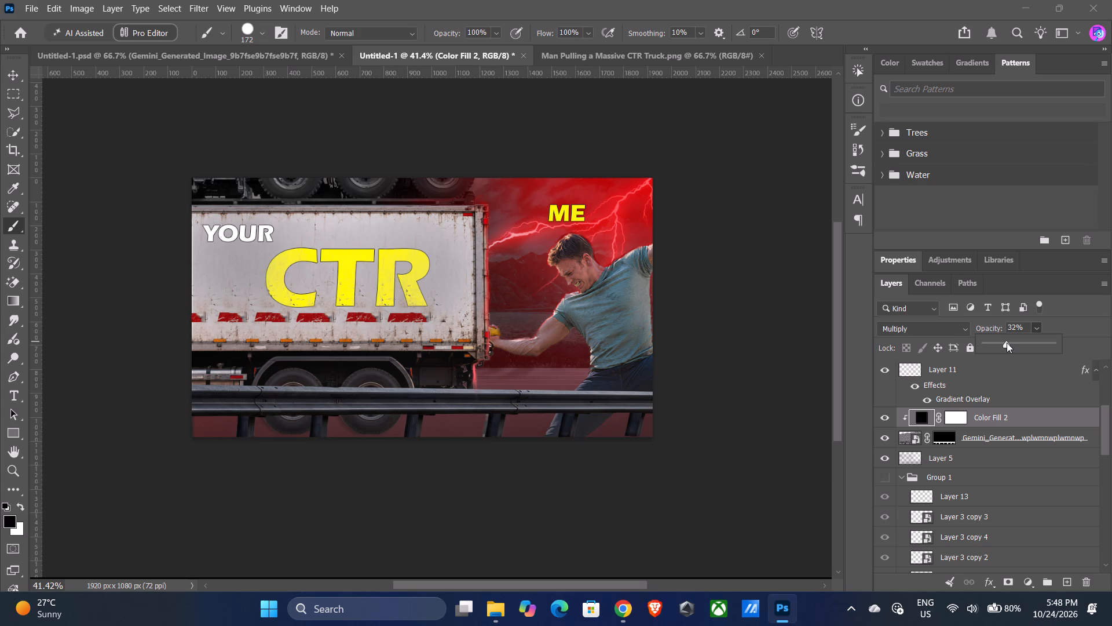
Set the opacity of the railing's black fill layer to 30%.
drag(1007, 343, 1006, 343)
Distort the railing layer by its corners to about -2.35° rotation and 103.75% height, shifting it slightly down over the wheels, and apply.
click(12, 78)
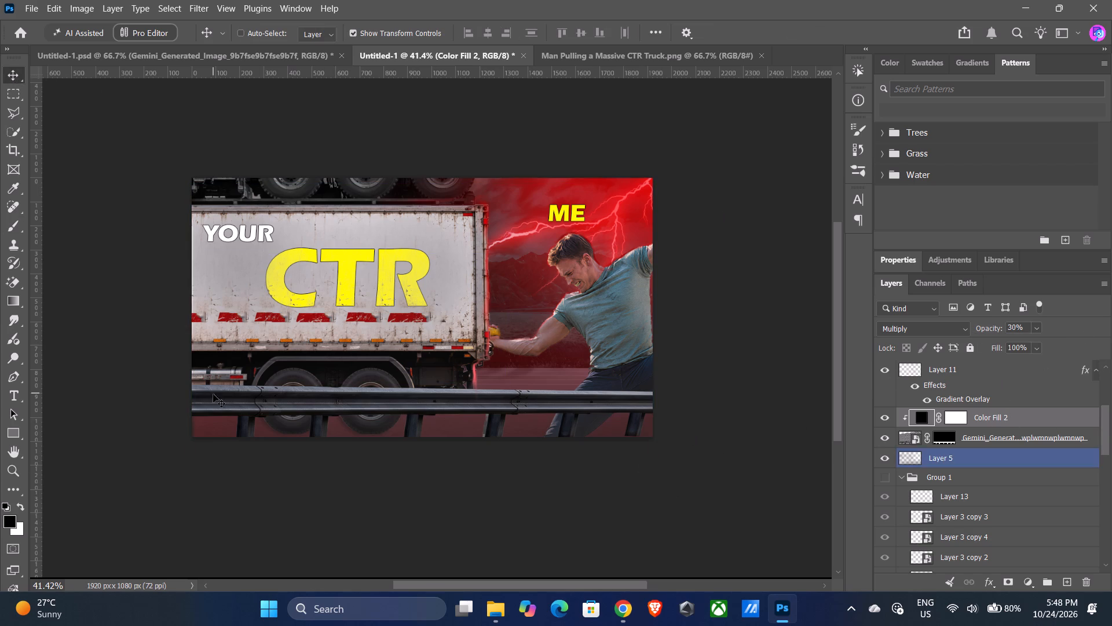
click(1026, 442)
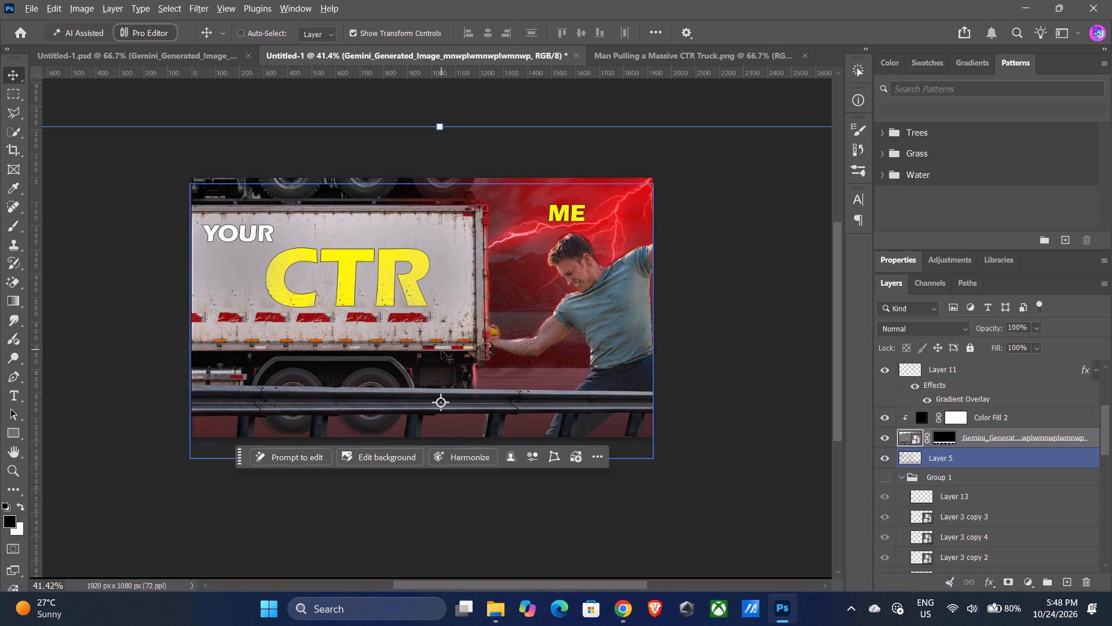
alt+scroll(441, 351, down, 8)
alt+scroll(526, 445, up, 2)
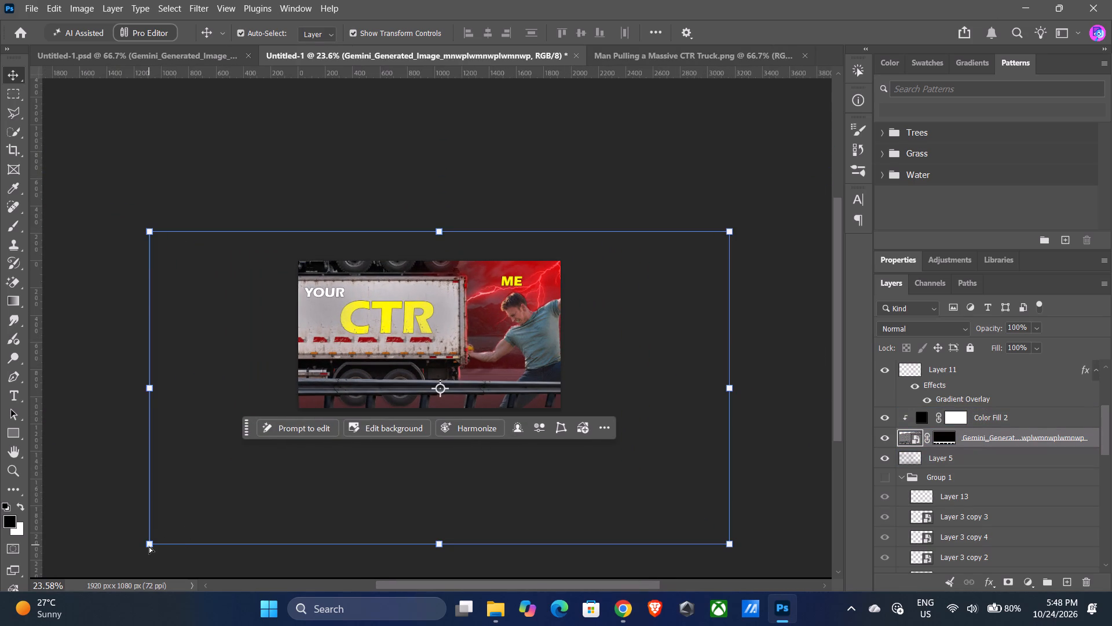
ctrl+drag(149, 546, 152, 537)
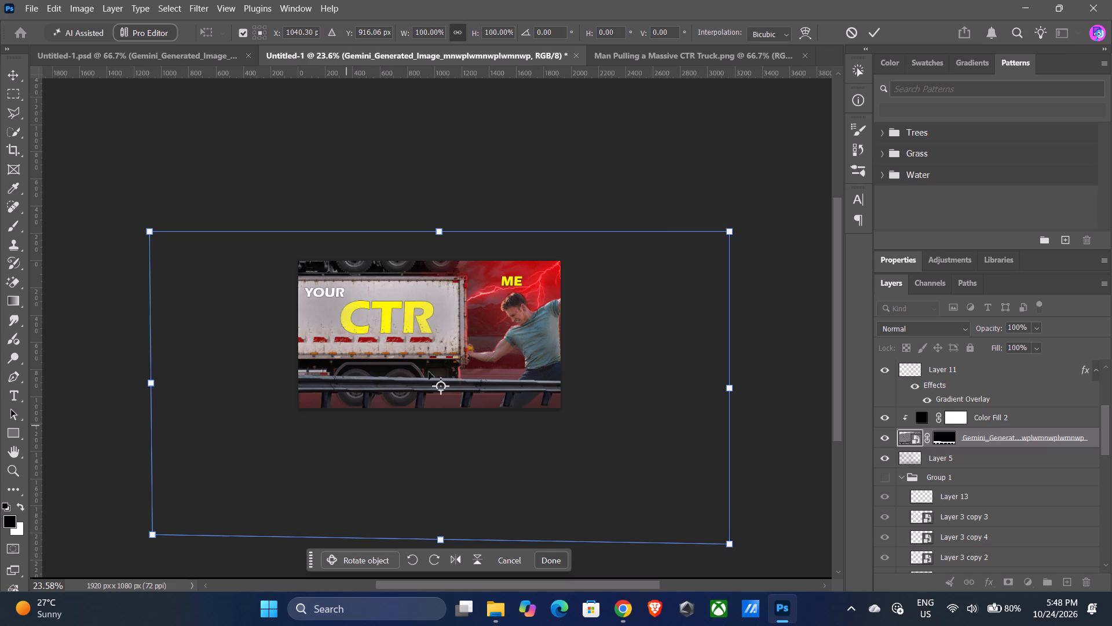
ctrl+drag(729, 232, 729, 225)
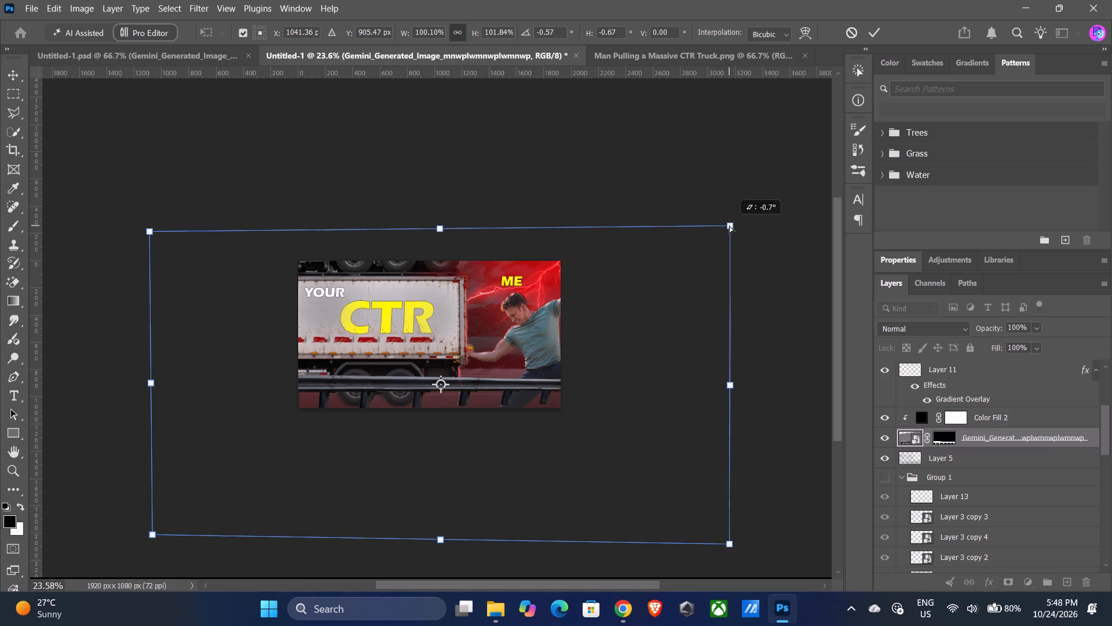
ctrl+drag(729, 225, 731, 214)
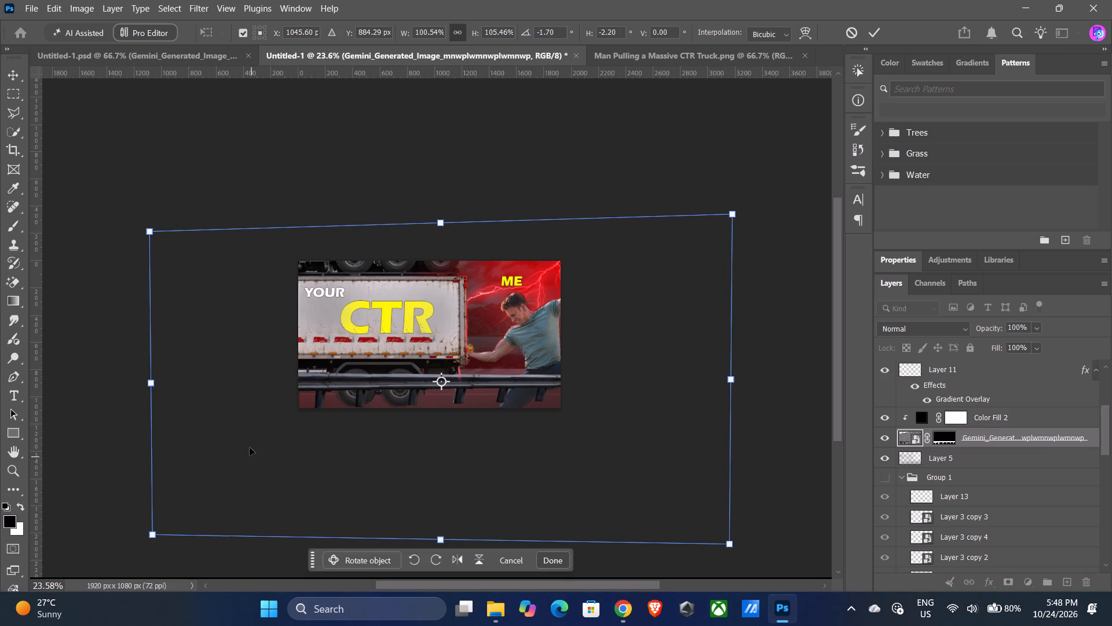
ctrl+drag(148, 232, 152, 241)
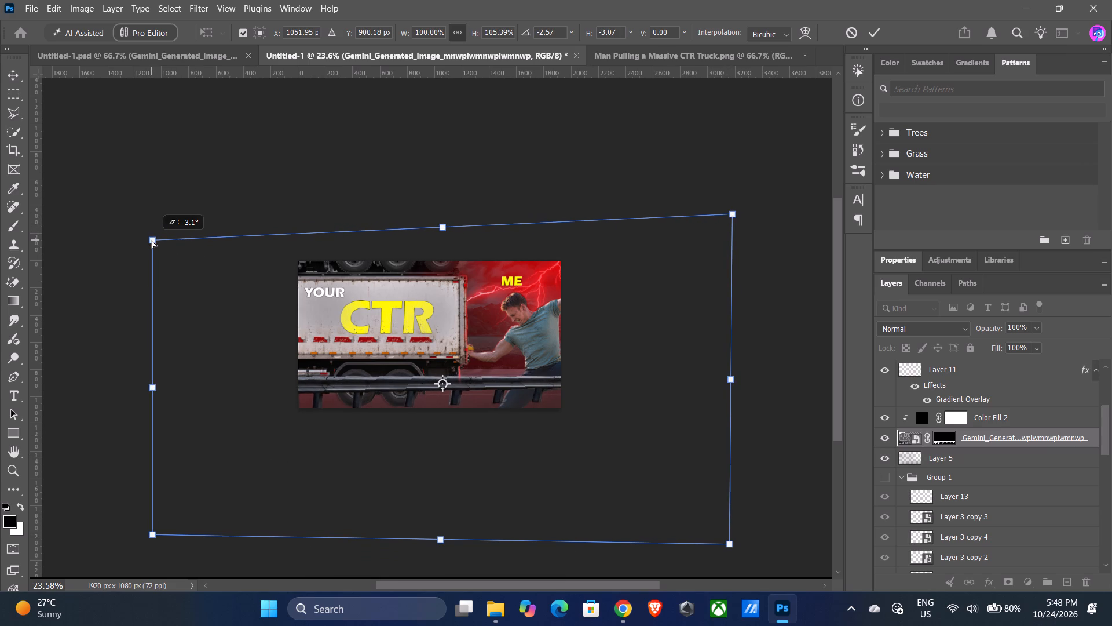
ctrl+drag(152, 241, 153, 243)
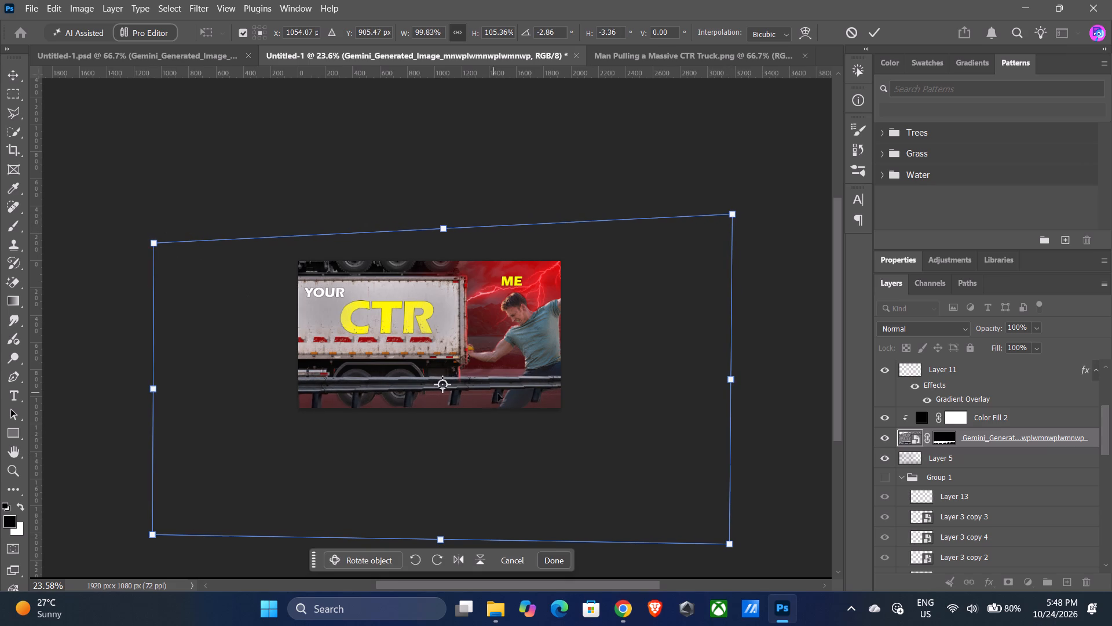
drag(544, 376, 545, 383)
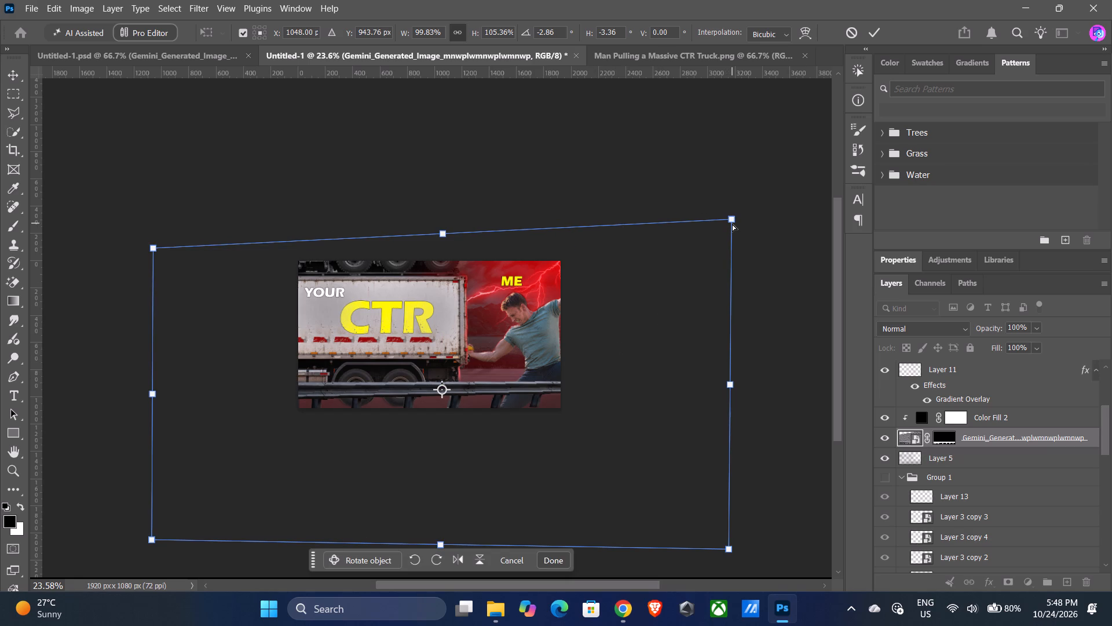
ctrl+drag(732, 221, 732, 226)
click(561, 561)
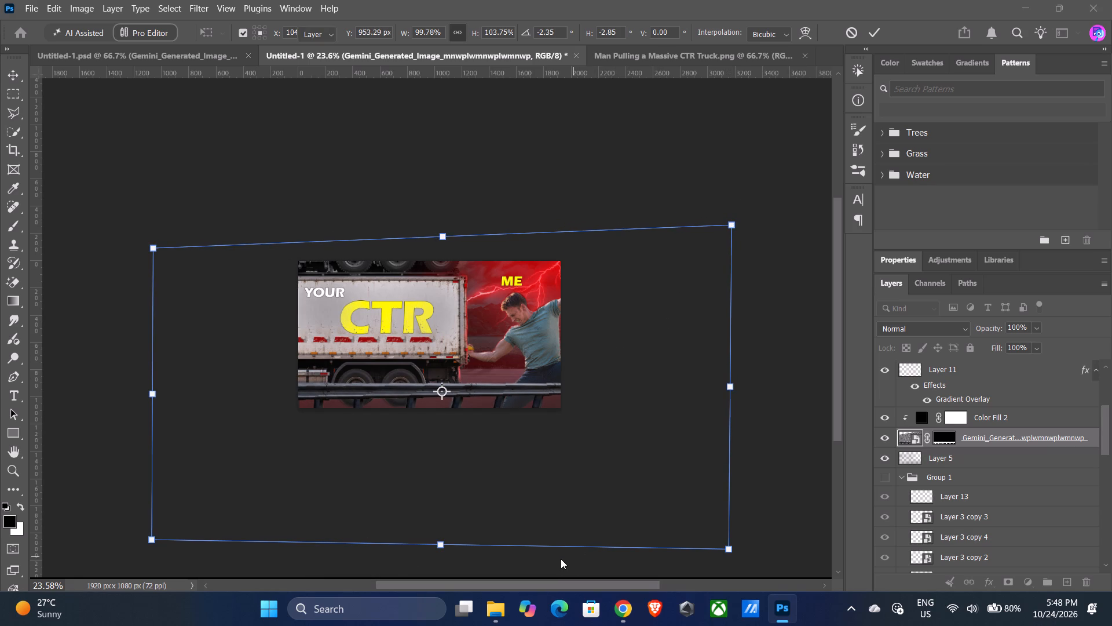
click(668, 412)
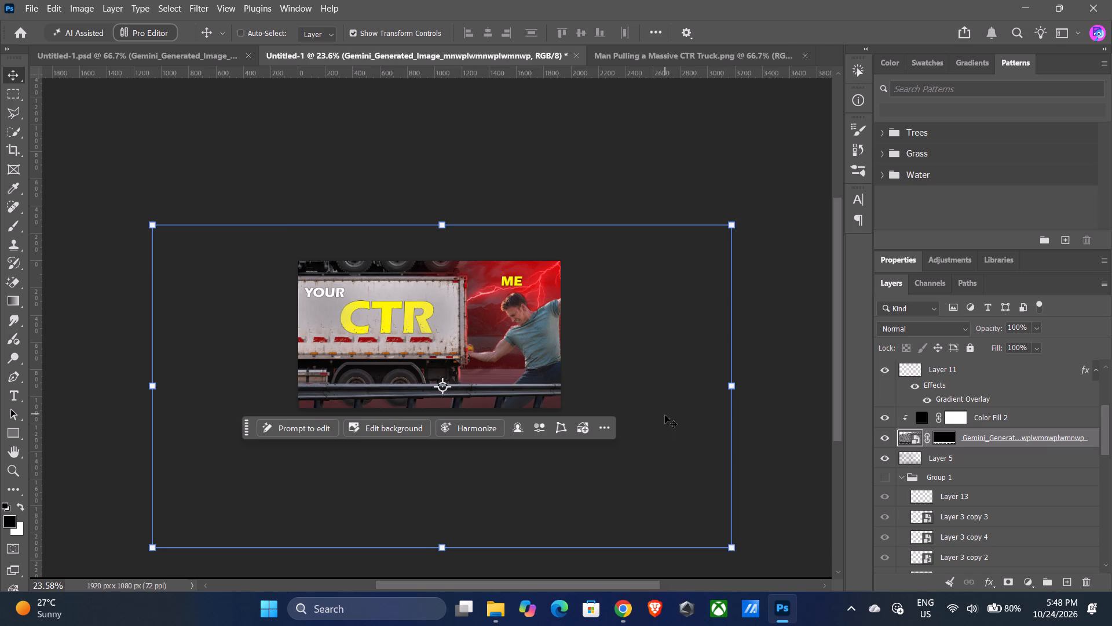
click(244, 30)
click(404, 156)
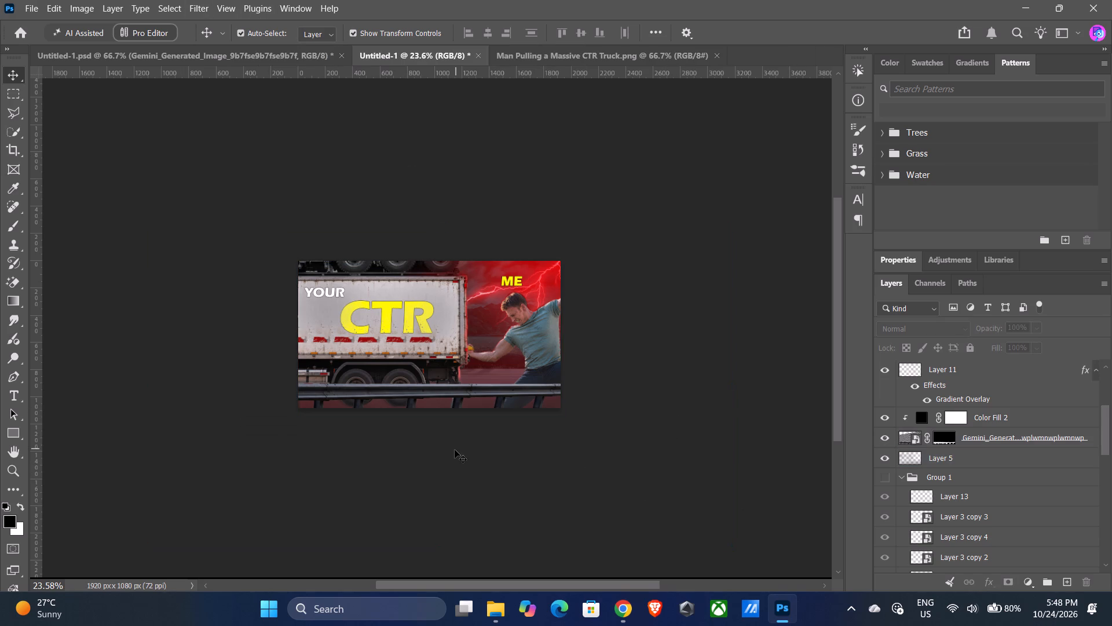
On Layer 11, paint a streak along the railing's top edge from the canvas's left side to the first wheel with a hard 51 px brush.
alt+scroll(455, 450, up, 10)
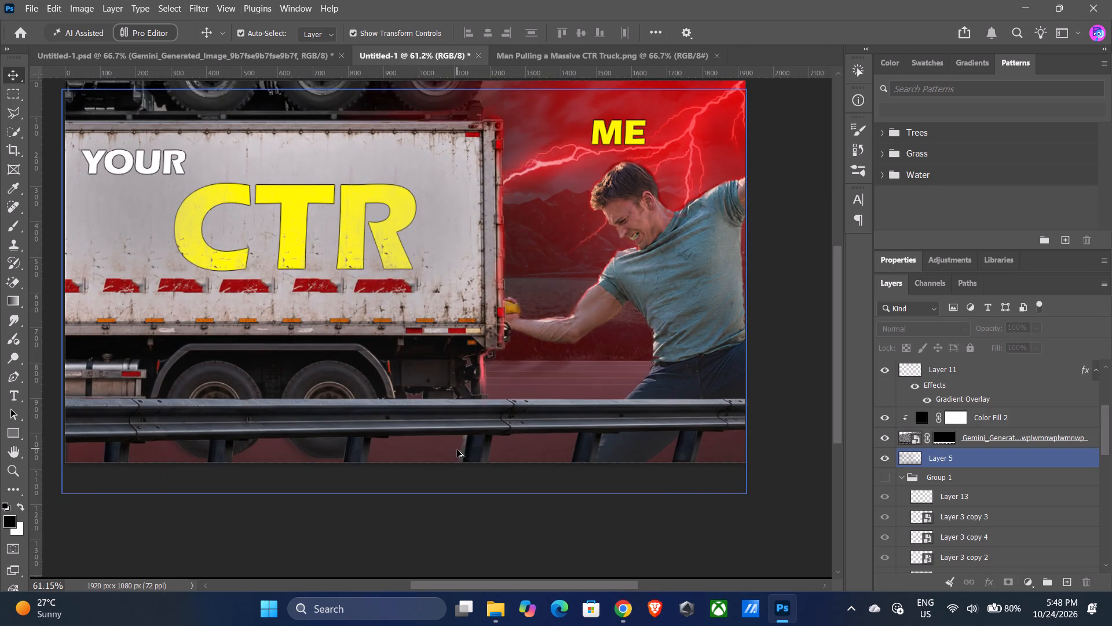
alt+scroll(457, 449, down, 2)
scroll(459, 455, up, 2)
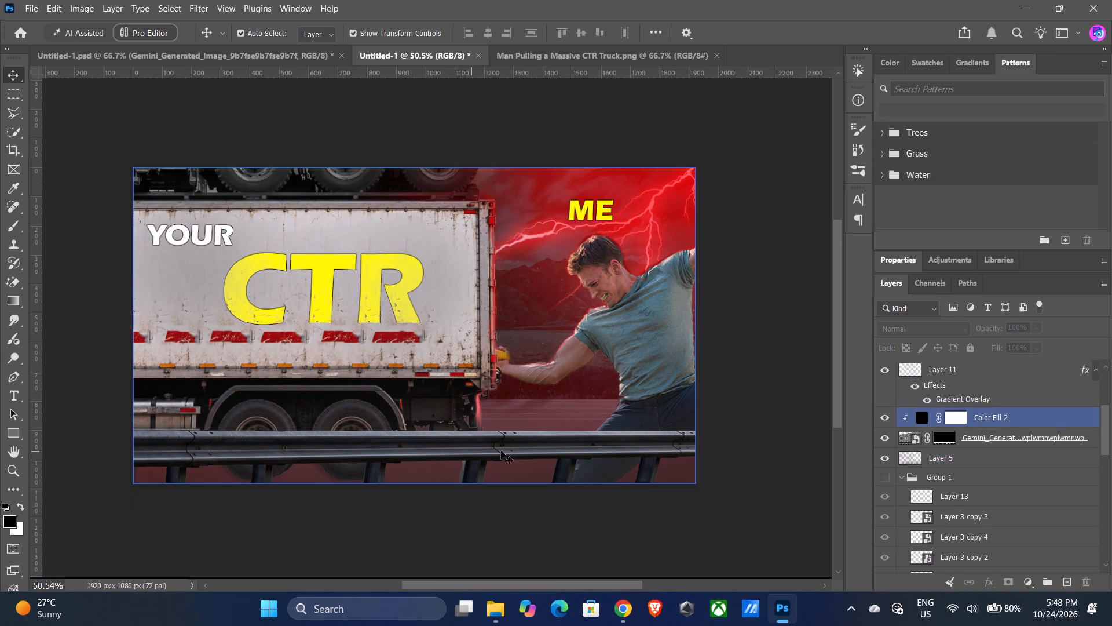
scroll(1000, 469, up, 11)
click(959, 517)
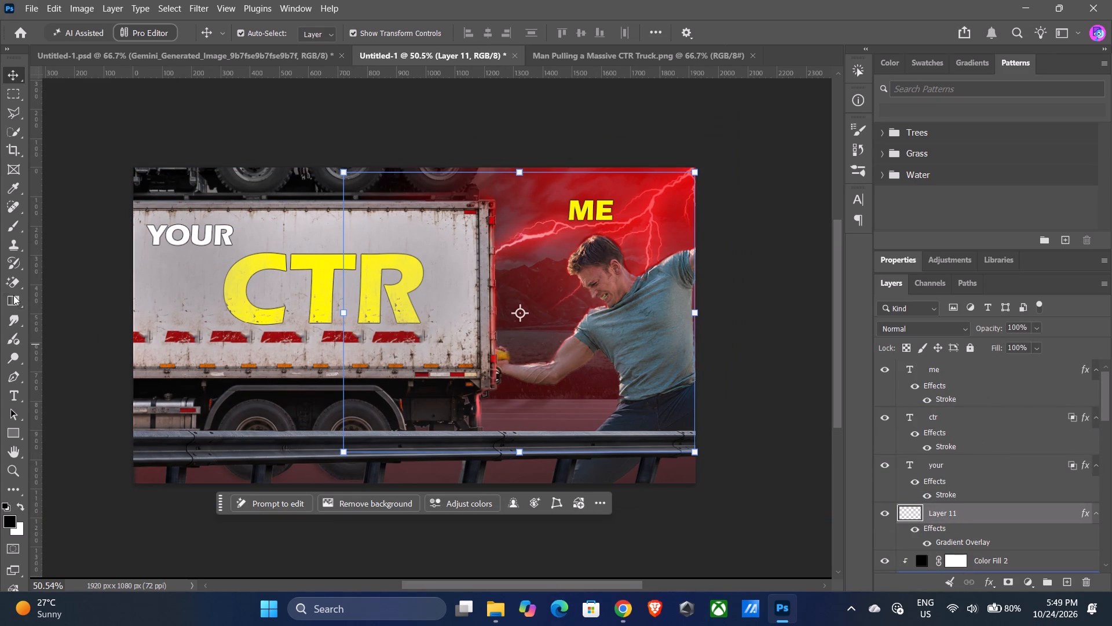
click(12, 223)
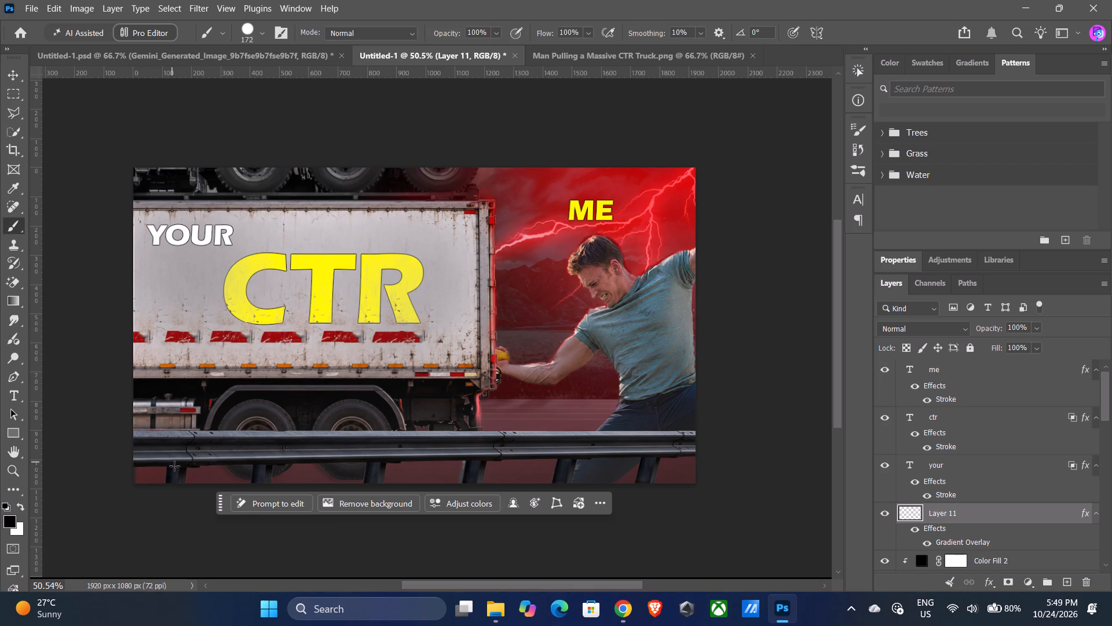
right_click(184, 435)
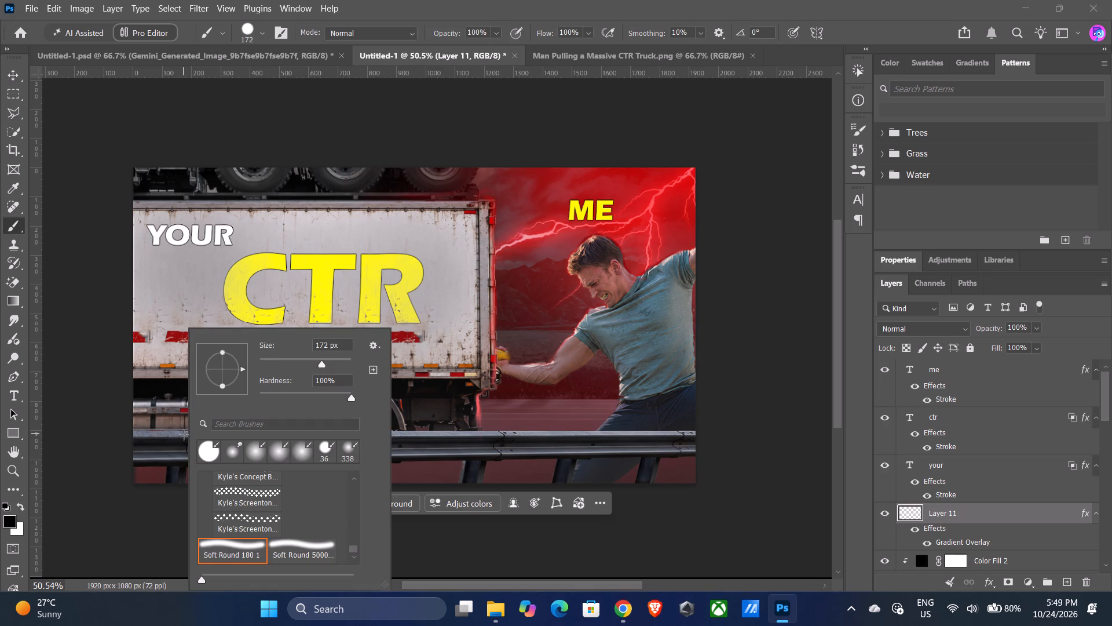
click(253, 28)
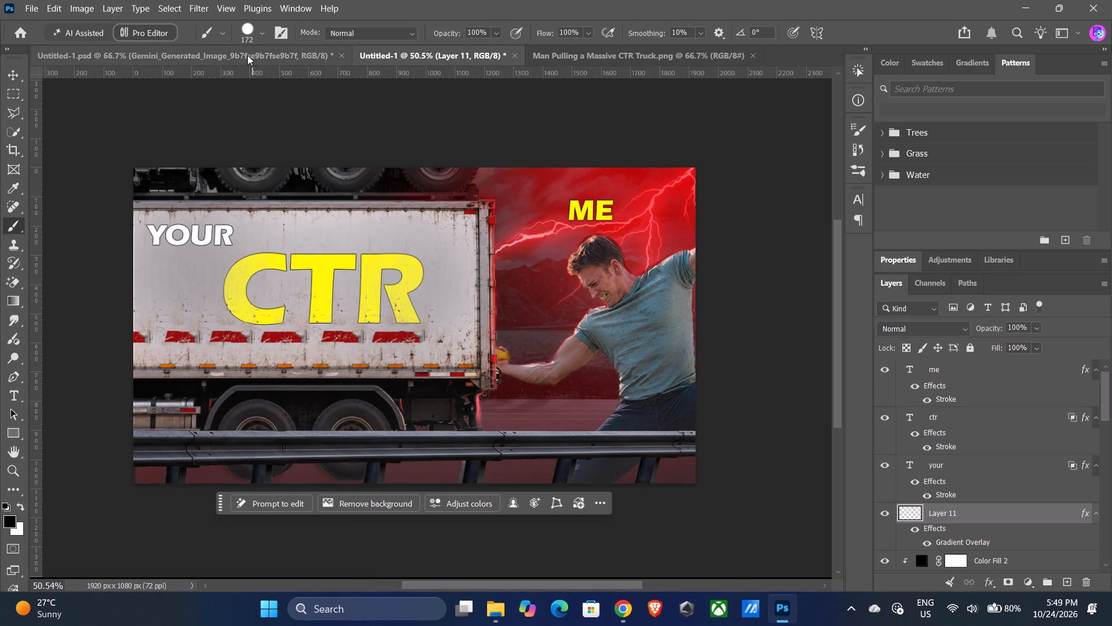
click(251, 16)
click(180, 115)
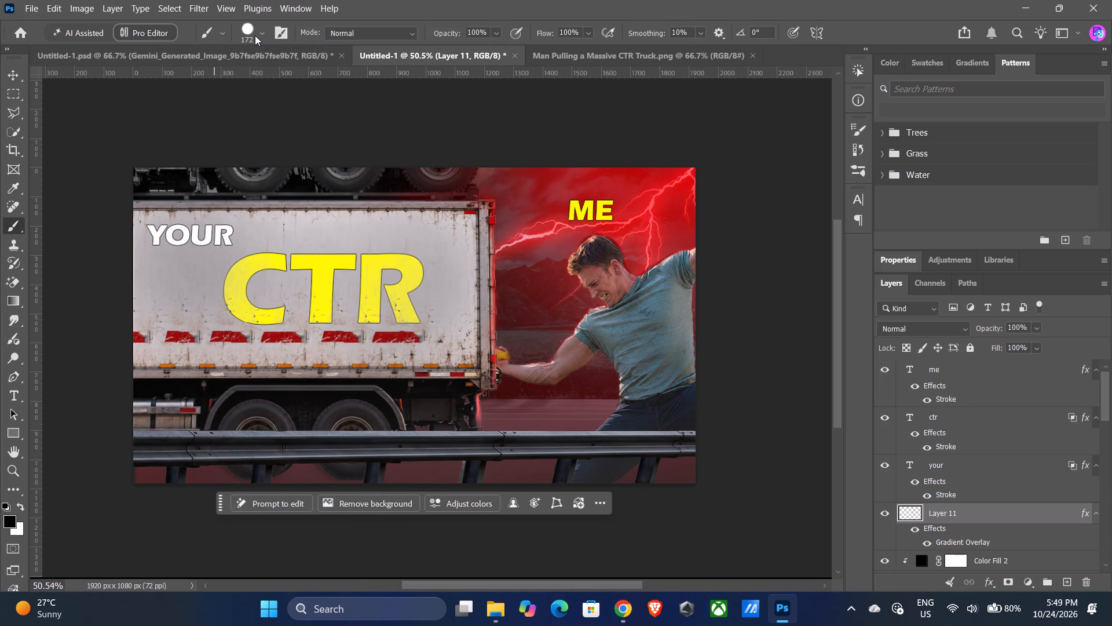
click(253, 24)
click(253, 71)
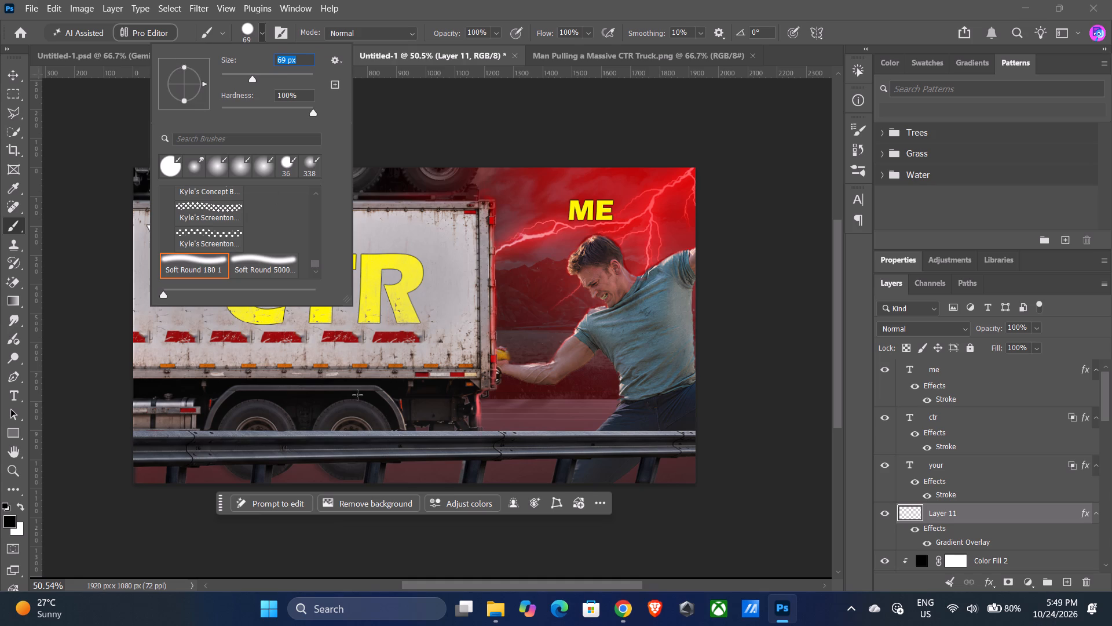
alt+right_drag(381, 386, 385, 394)
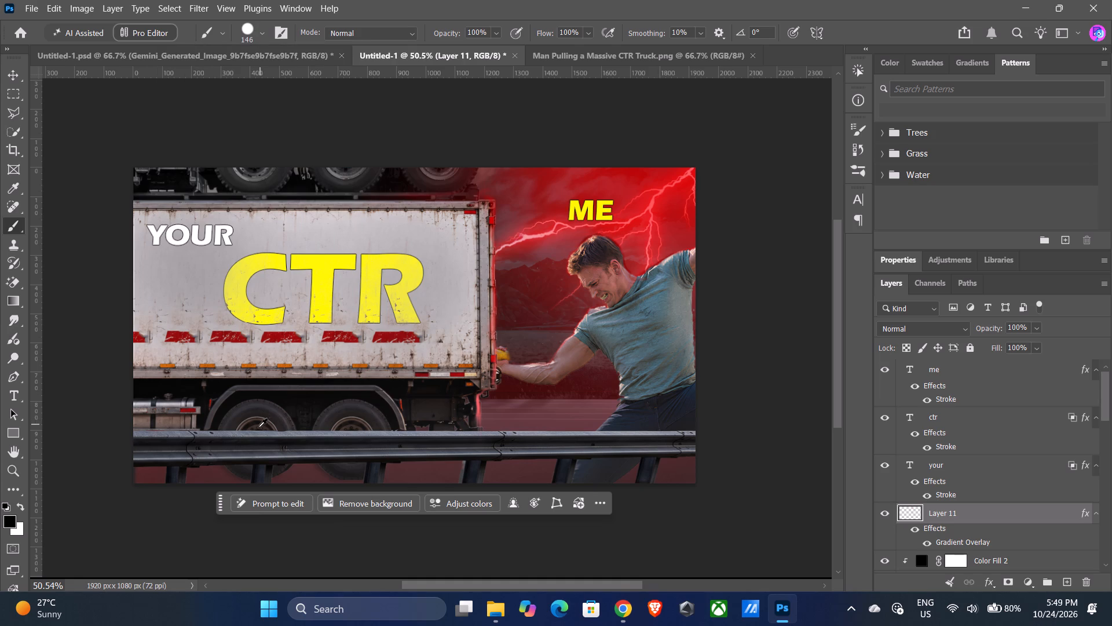
alt+right_drag(258, 427, 244, 429)
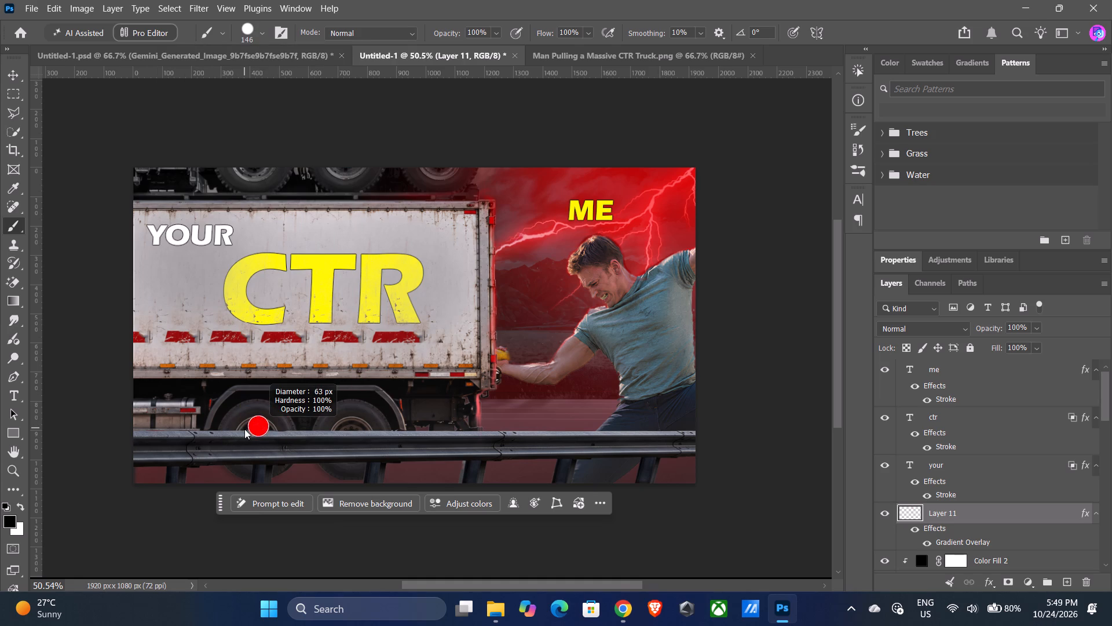
alt+right_drag(244, 429, 240, 430)
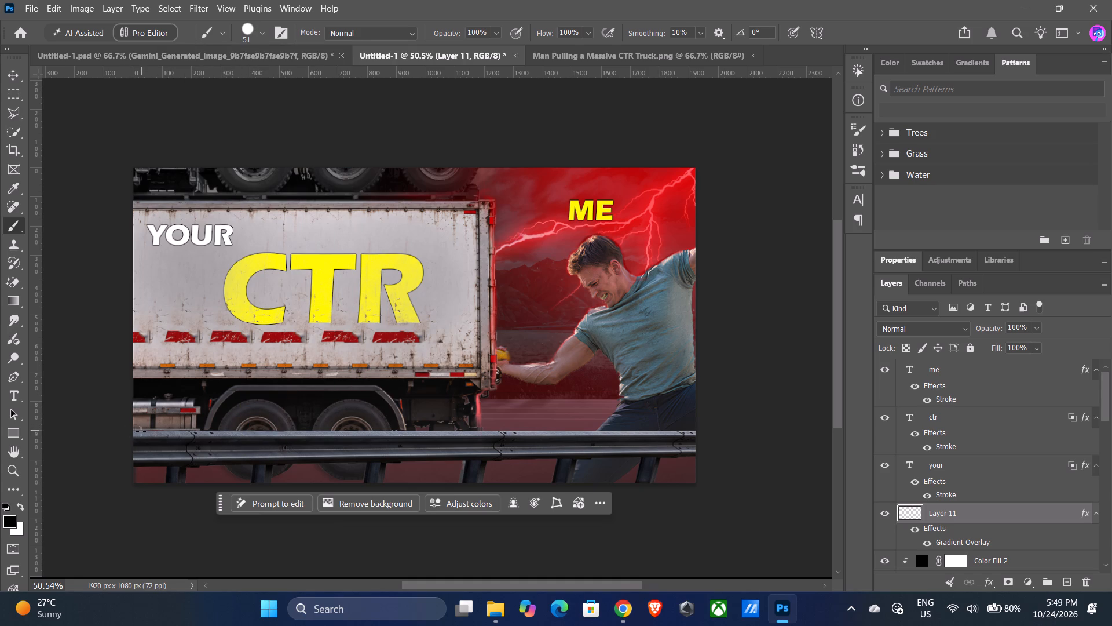
drag(139, 431, 207, 434)
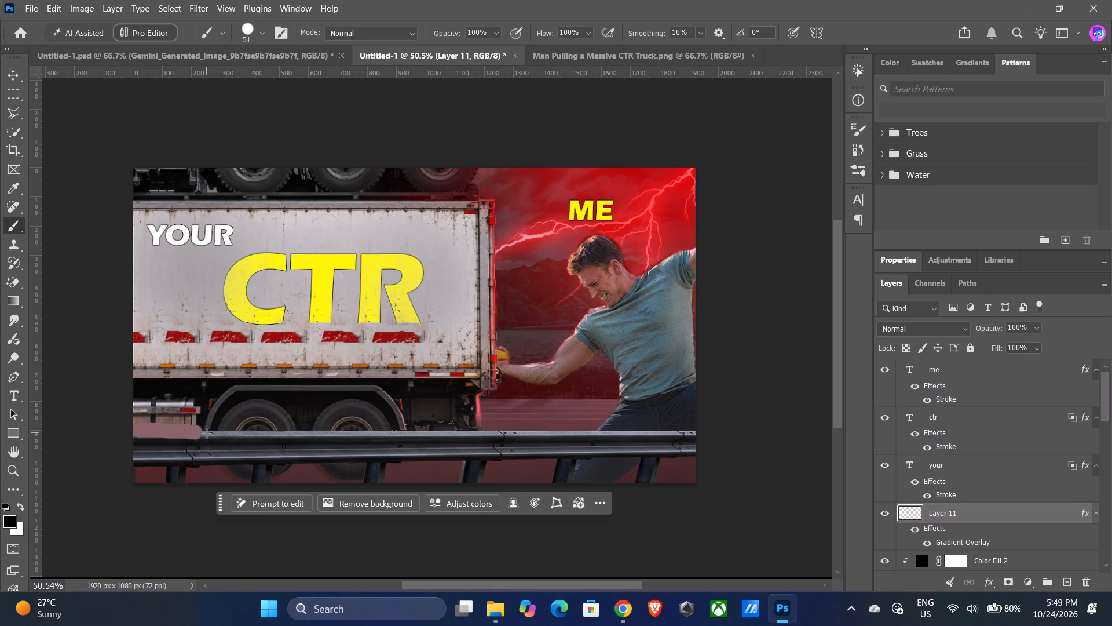
drag(207, 434, 267, 432)
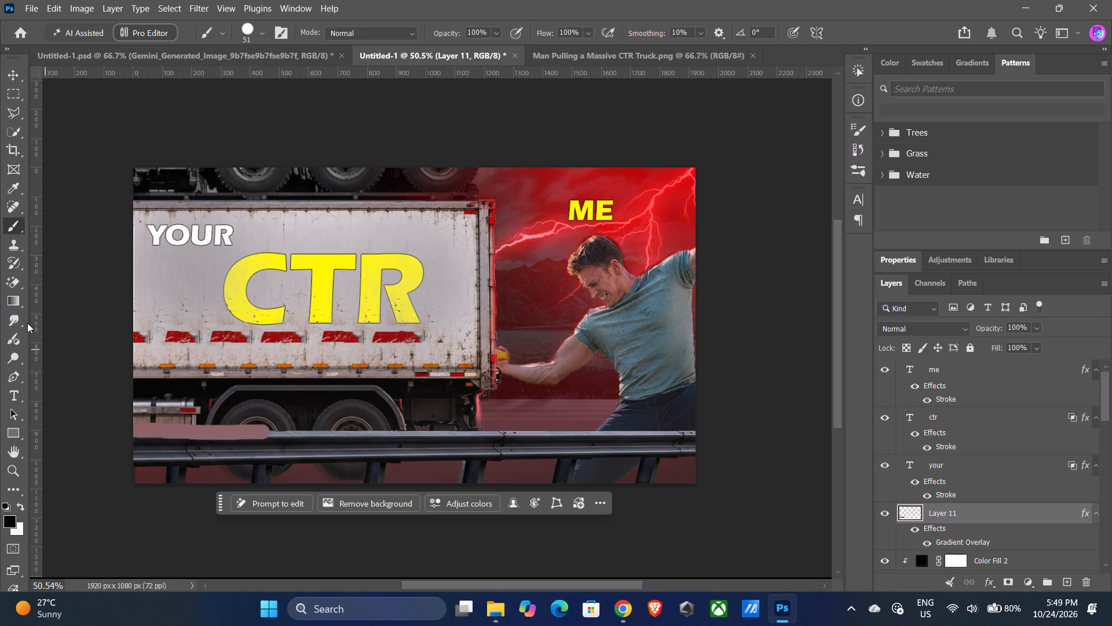
Smudge the Layer 11 streak along the railing's top edge toward the trailer's rear with a soft 246 px brush at 50% strength.
click(19, 319)
alt+right_drag(199, 430, 239, 433)
drag(157, 432, 349, 432)
drag(181, 434, 416, 432)
right_drag(199, 430, 265, 425)
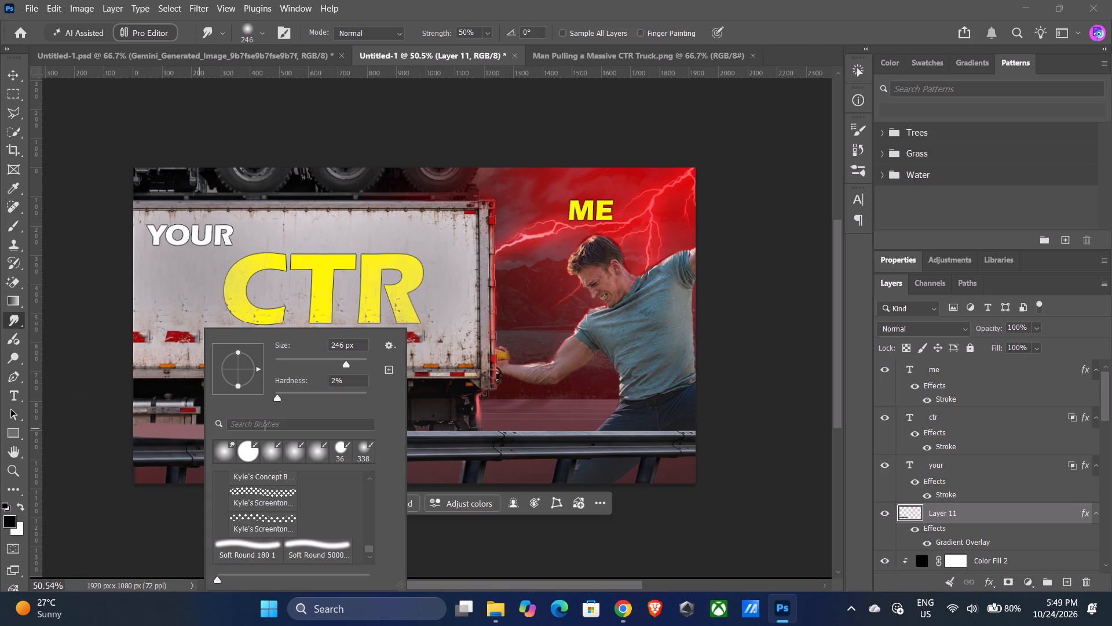
right_drag(265, 425, 205, 437)
right_click(170, 425)
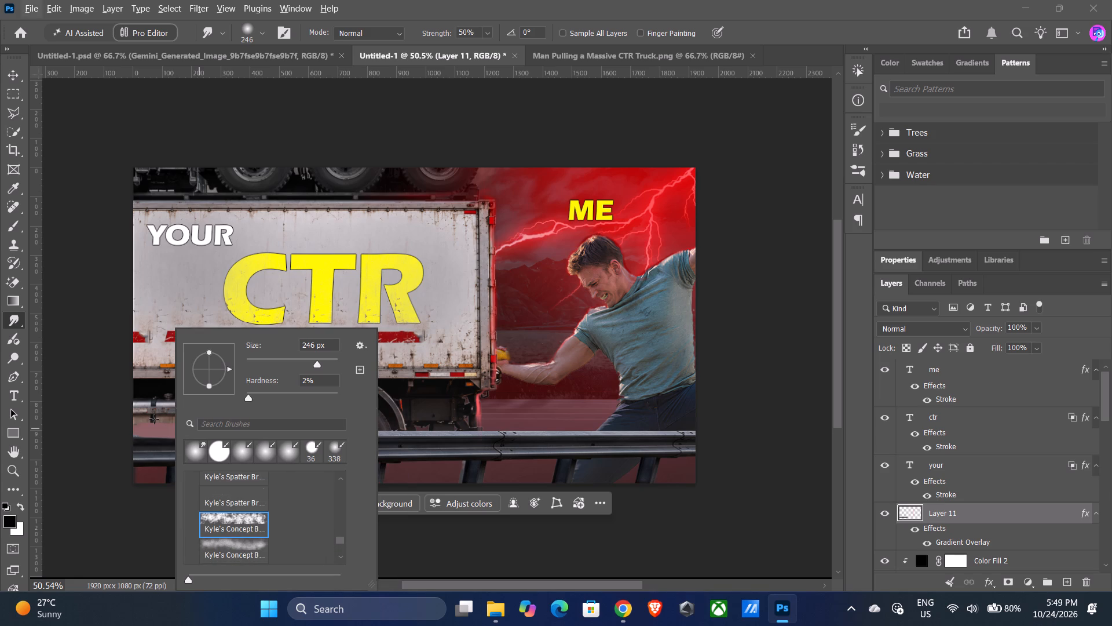
drag(154, 419, 272, 420)
drag(149, 433, 310, 433)
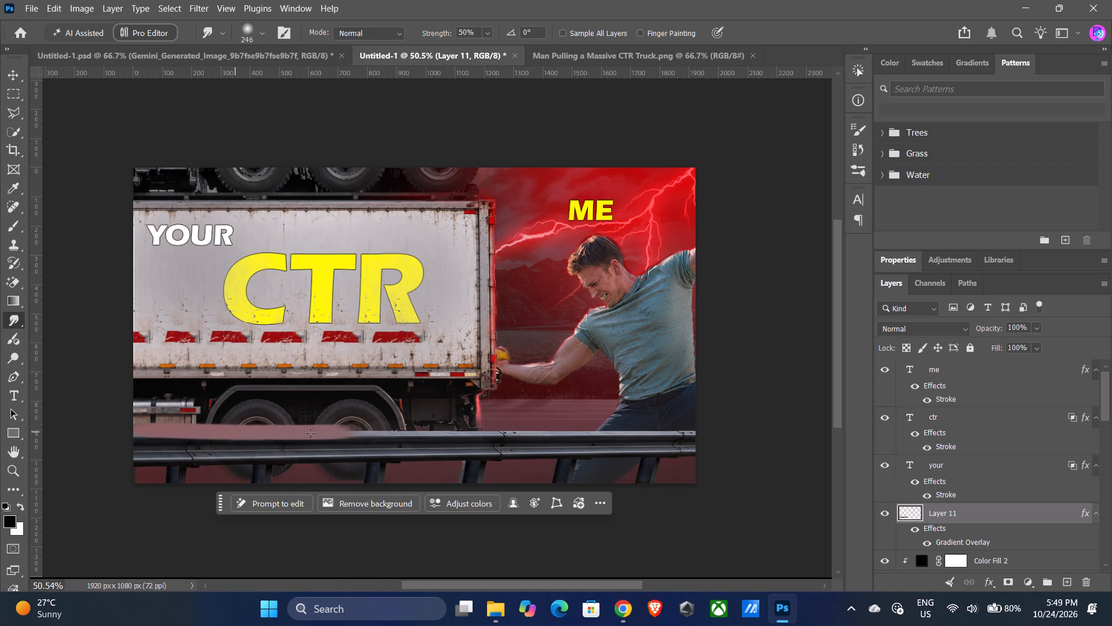
drag(310, 433, 375, 431)
drag(260, 440, 347, 435)
drag(291, 432, 464, 429)
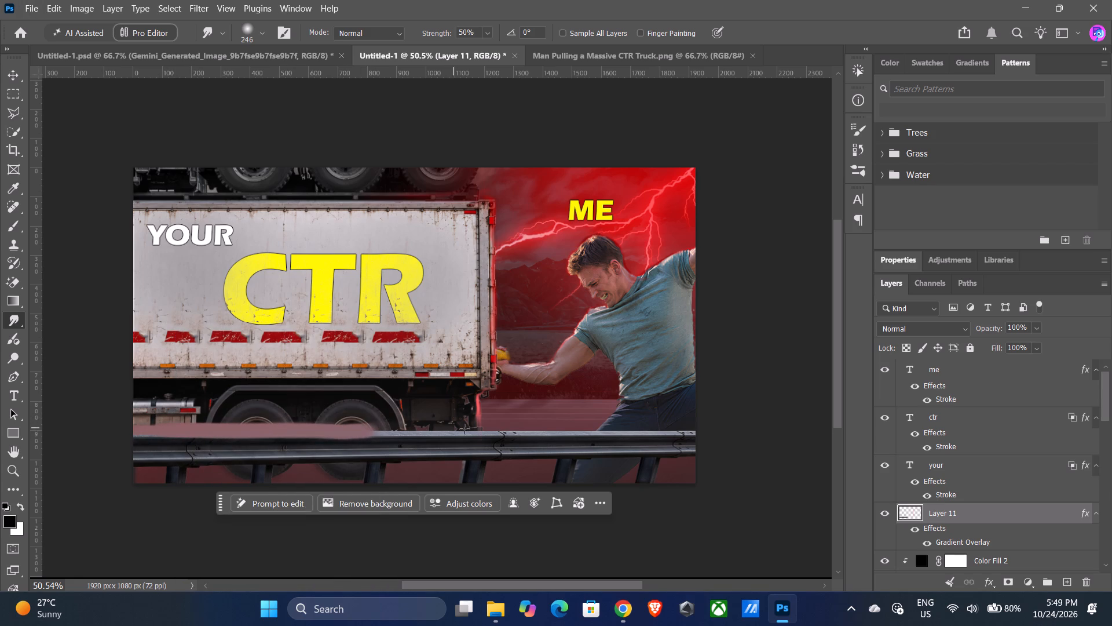
drag(464, 429, 471, 429)
drag(313, 434, 476, 432)
drag(341, 435, 511, 435)
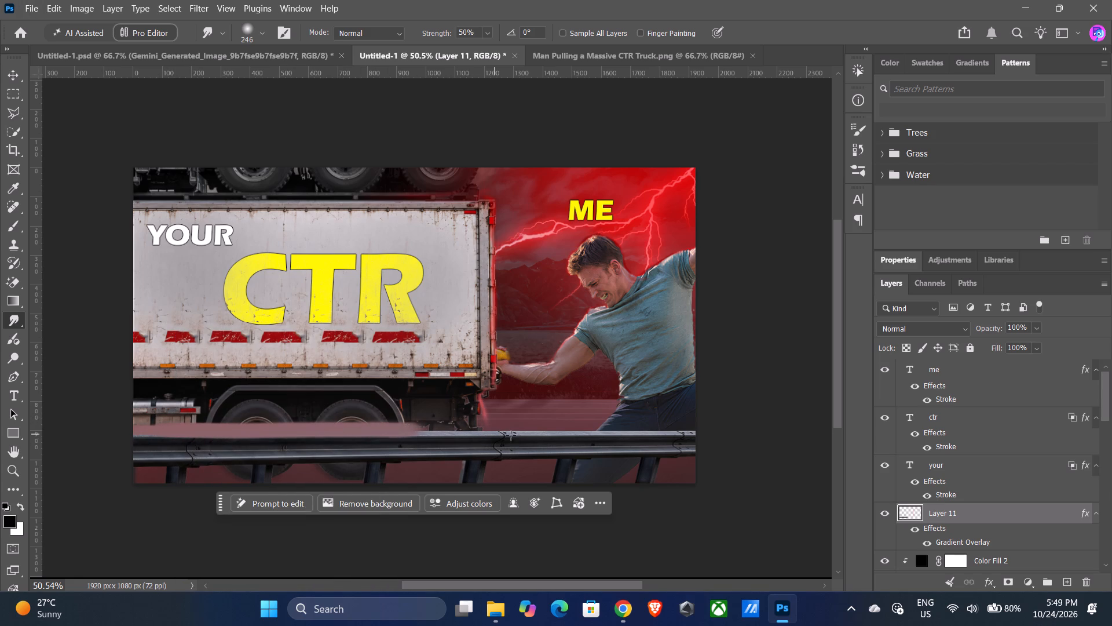
drag(511, 435, 528, 435)
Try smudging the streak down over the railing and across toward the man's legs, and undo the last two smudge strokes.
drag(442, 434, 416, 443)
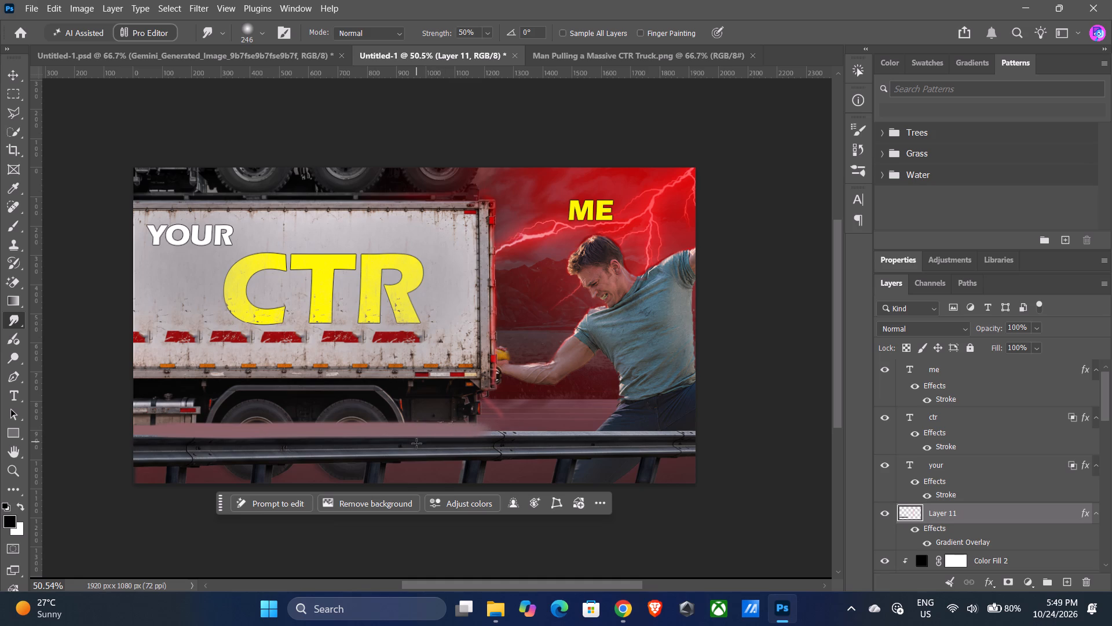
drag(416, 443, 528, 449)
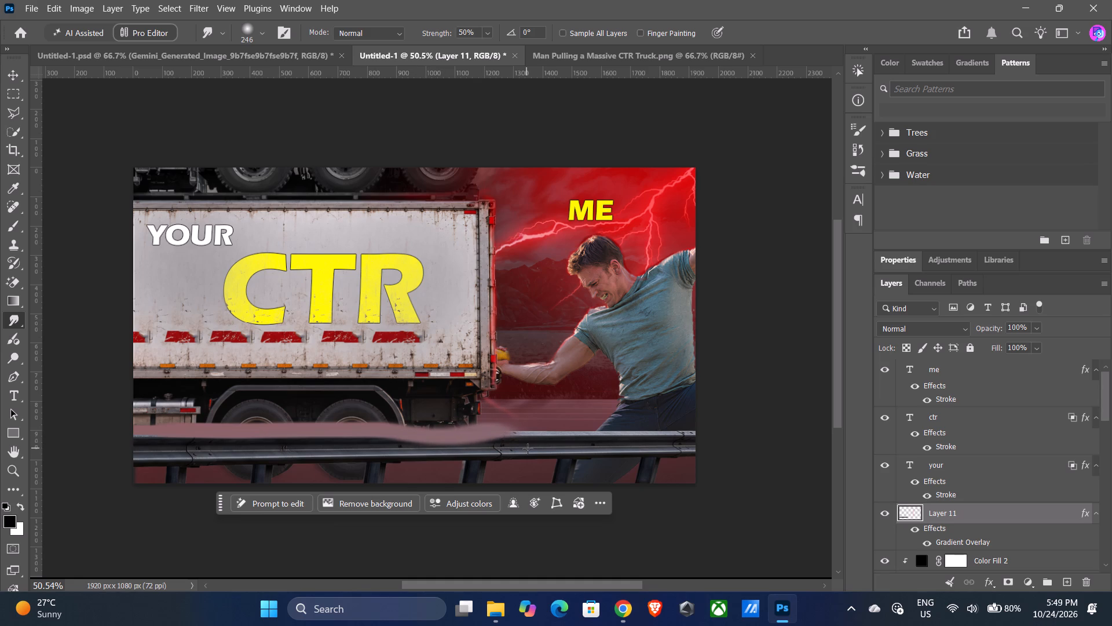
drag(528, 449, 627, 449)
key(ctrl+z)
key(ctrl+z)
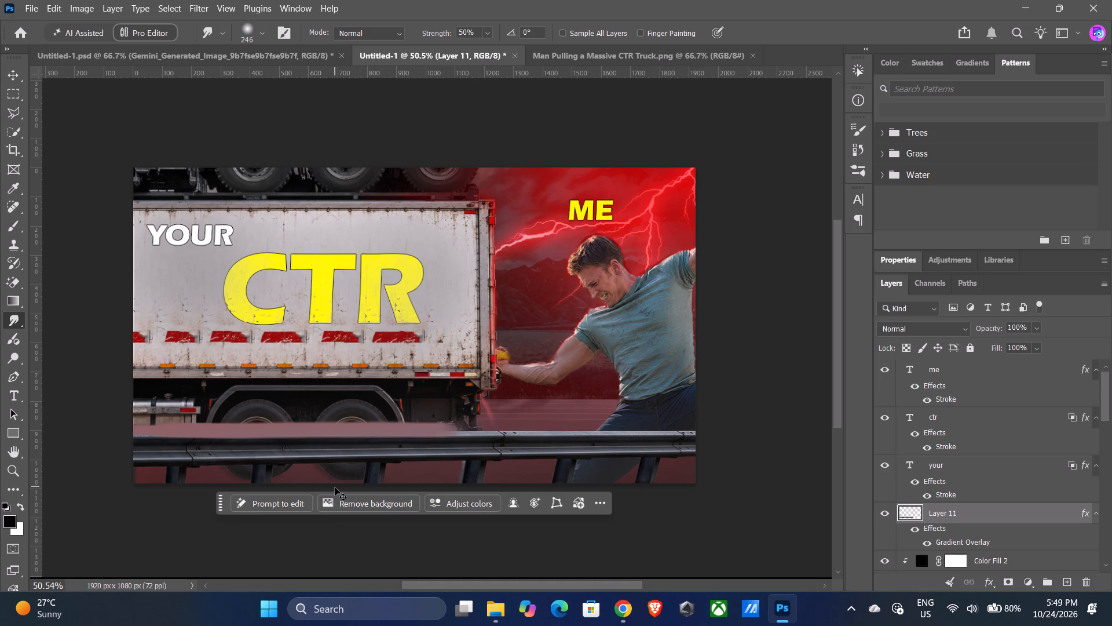
Undo the smudging and the painted streak on Layer 11, stepping back to the railing with its distortion applied.
key(ctrl+z)
key(ctrl+z)
key(ctrl+z)
key(ctrl+z)
key(ctrl+z)
key(ctrl+z)
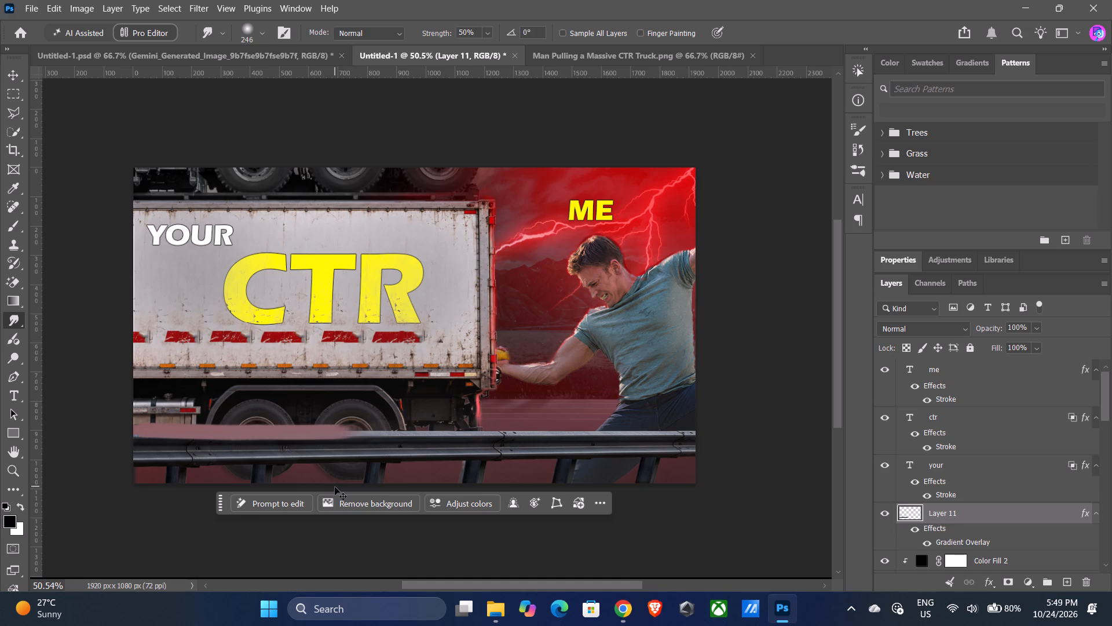
key(ctrl+z)
key(ctrl+z)
key(ctrl+z)
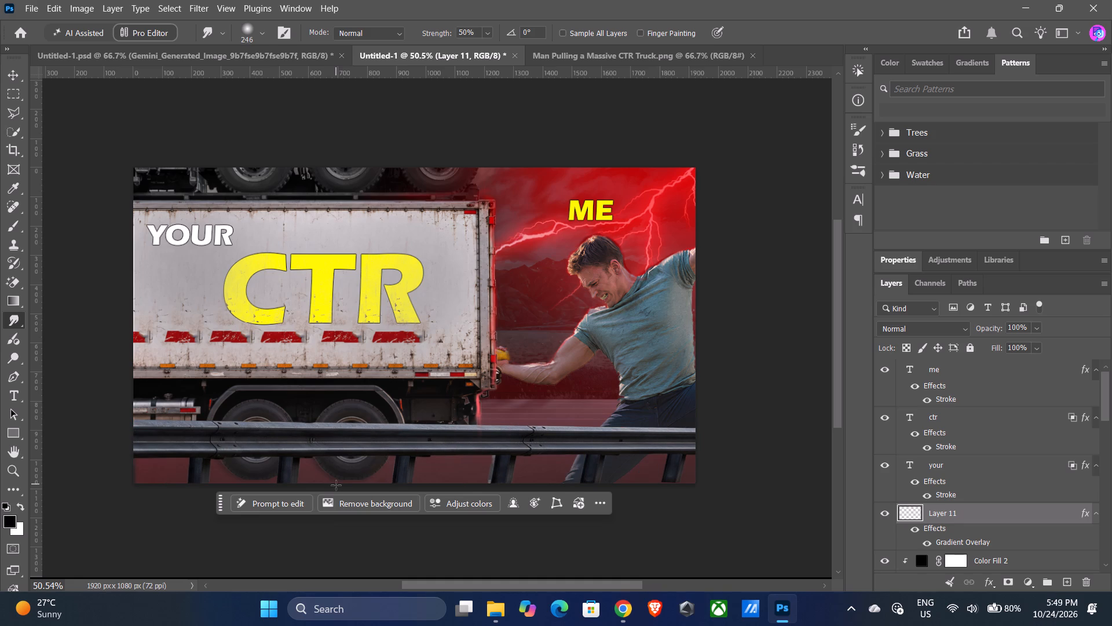
key(ctrl+shift+z)
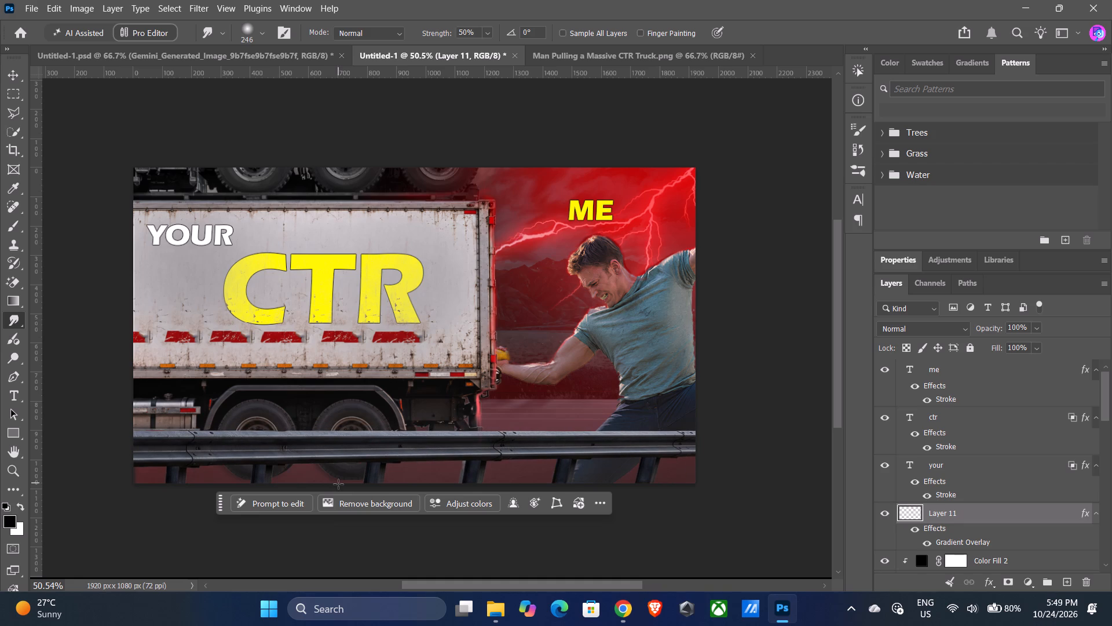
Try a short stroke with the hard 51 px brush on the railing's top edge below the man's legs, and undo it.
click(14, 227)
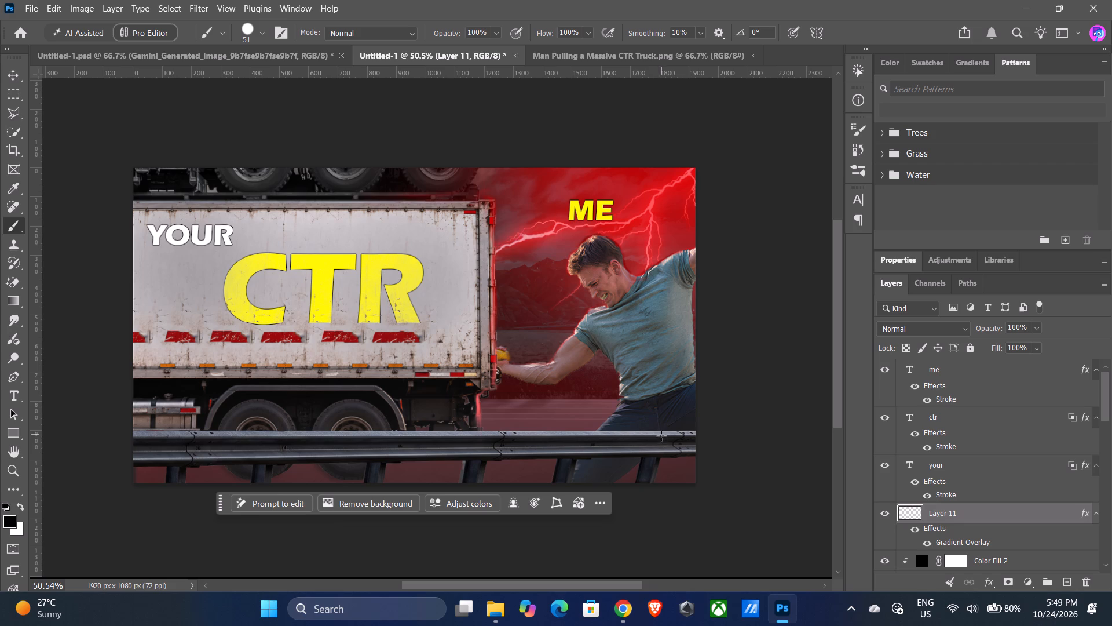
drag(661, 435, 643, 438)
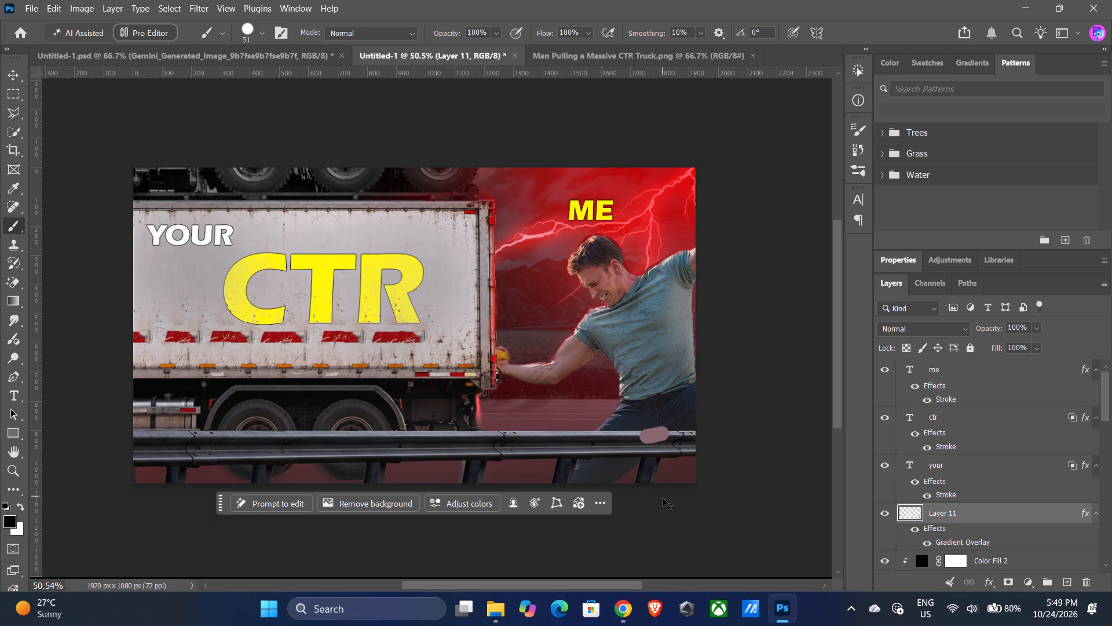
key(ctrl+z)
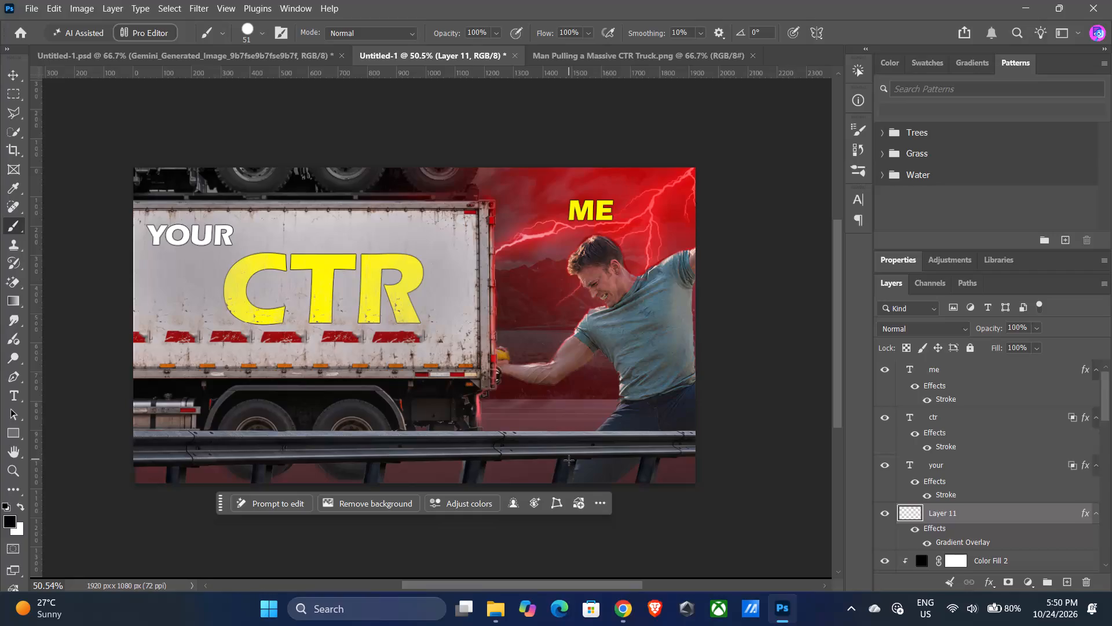
Set the foreground colour to a bright red, sampling reds from the background behind the man and adjusting the shade.
click(8, 521)
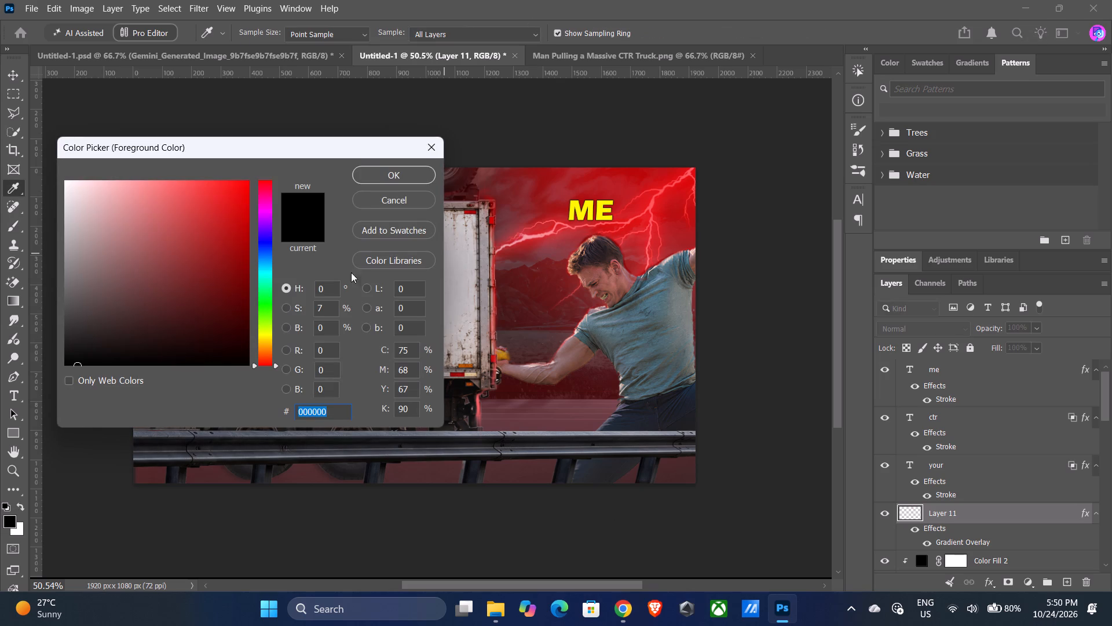
click(541, 337)
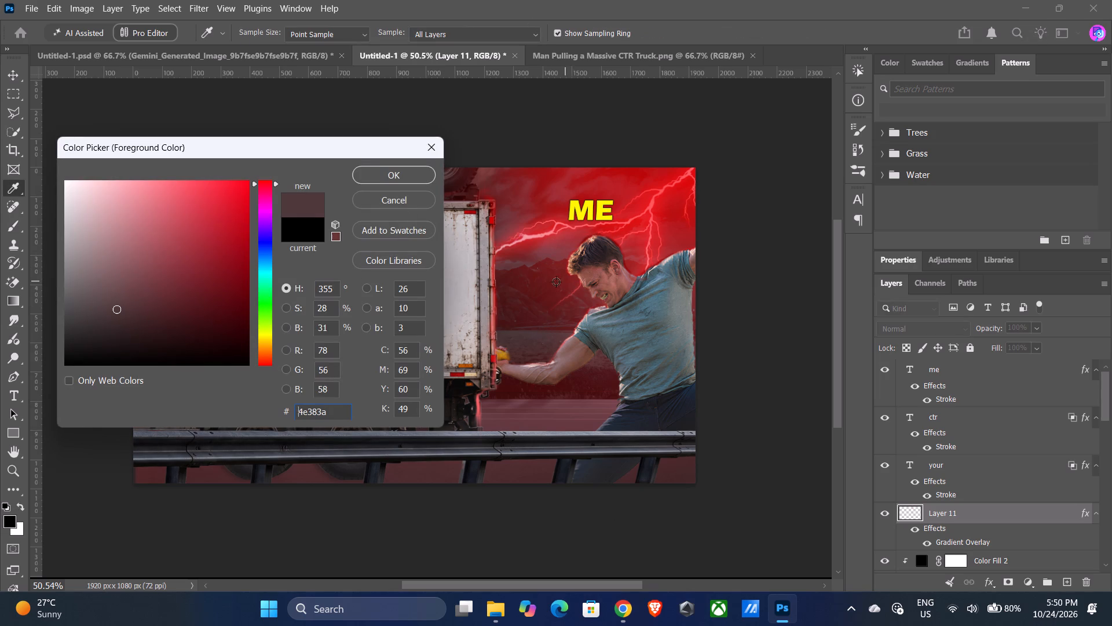
click(553, 282)
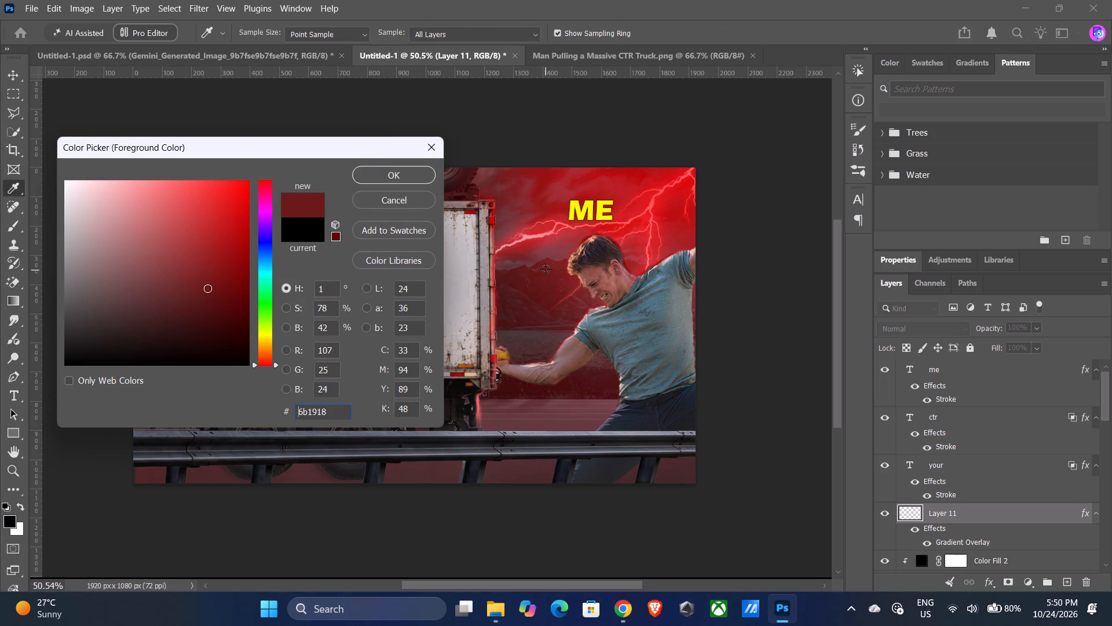
click(548, 263)
click(611, 229)
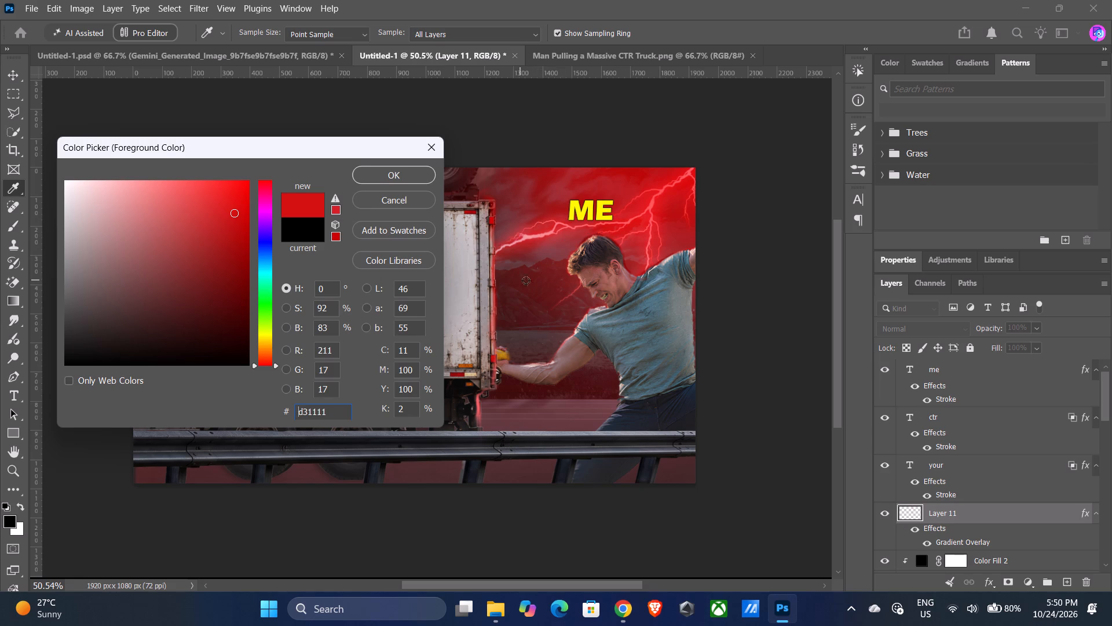
click(545, 275)
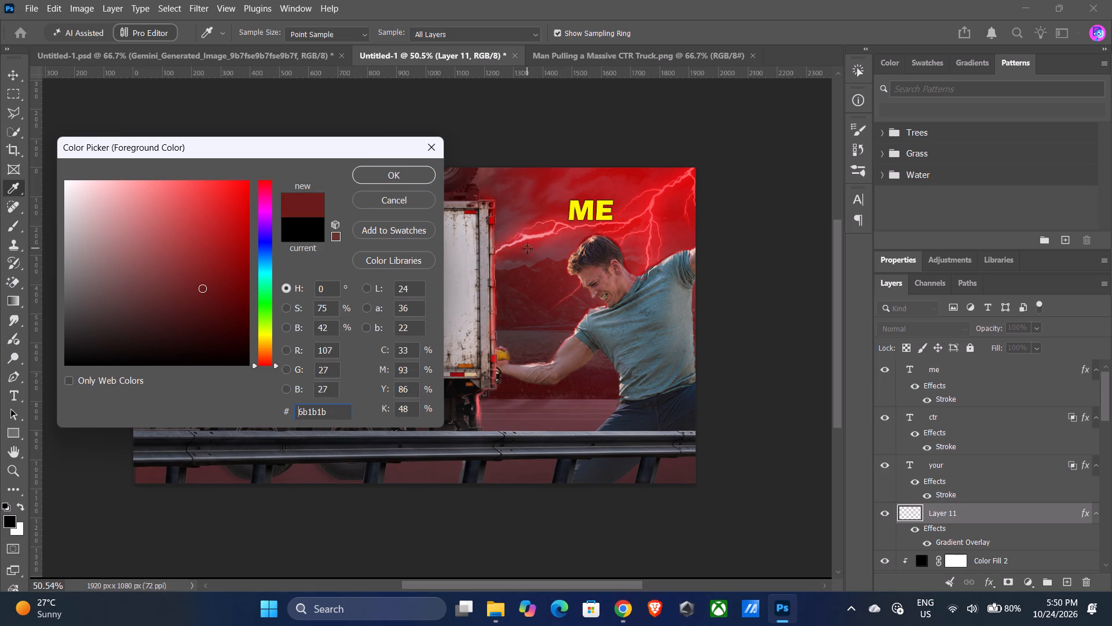
click(526, 249)
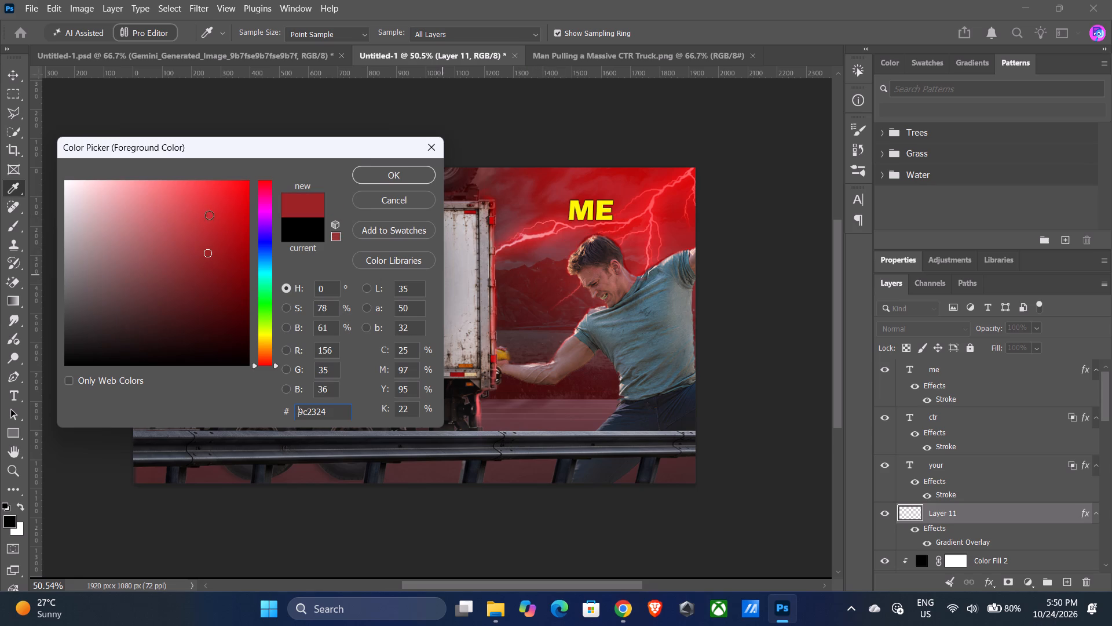
click(204, 209)
click(387, 173)
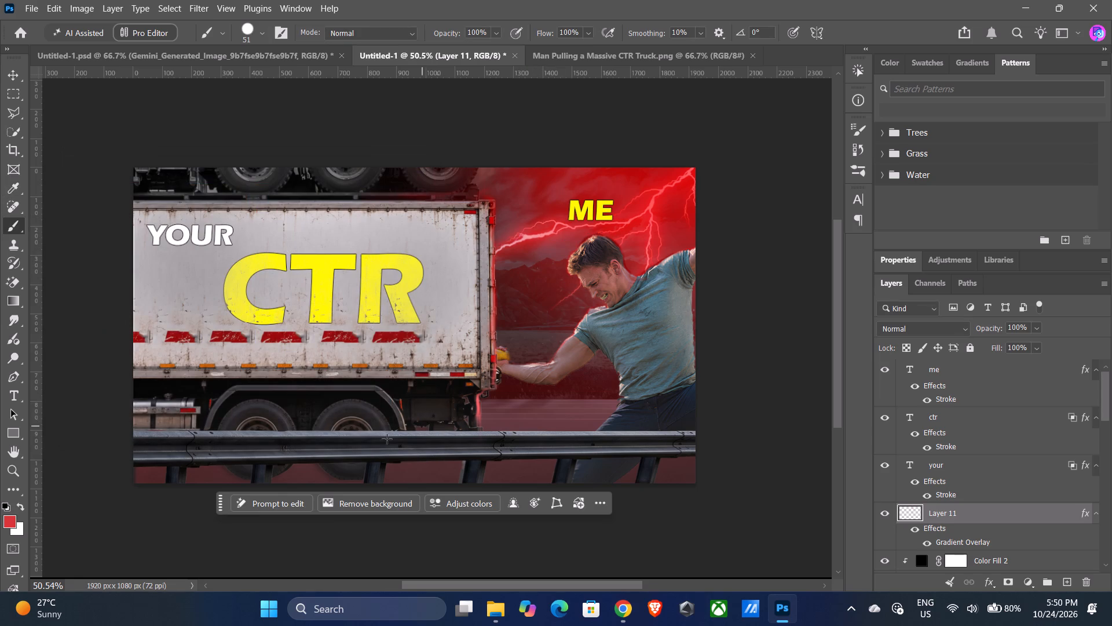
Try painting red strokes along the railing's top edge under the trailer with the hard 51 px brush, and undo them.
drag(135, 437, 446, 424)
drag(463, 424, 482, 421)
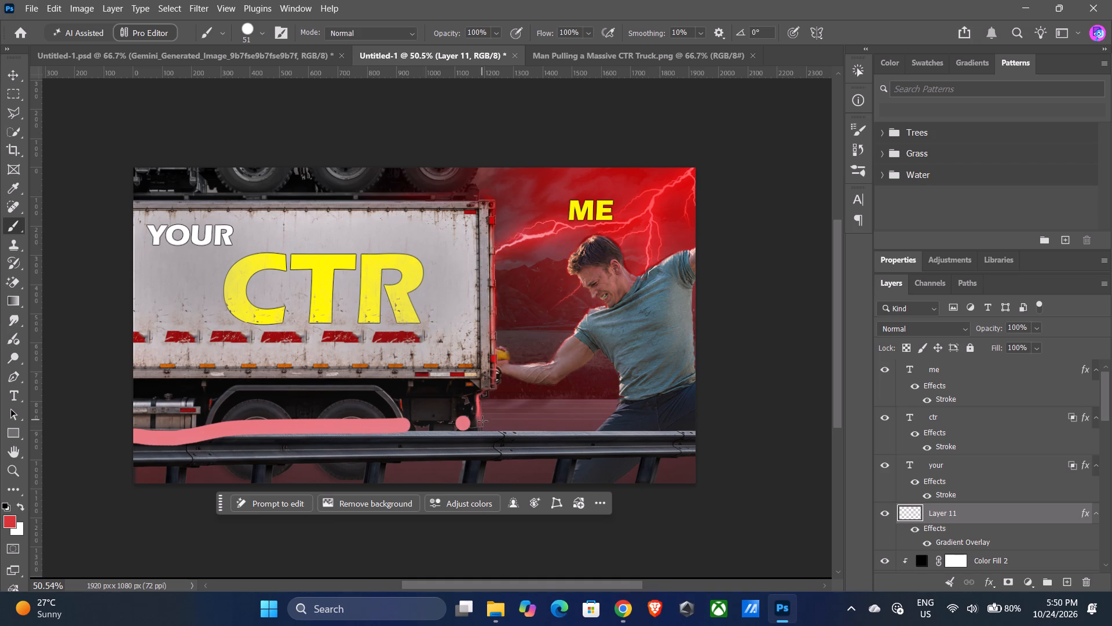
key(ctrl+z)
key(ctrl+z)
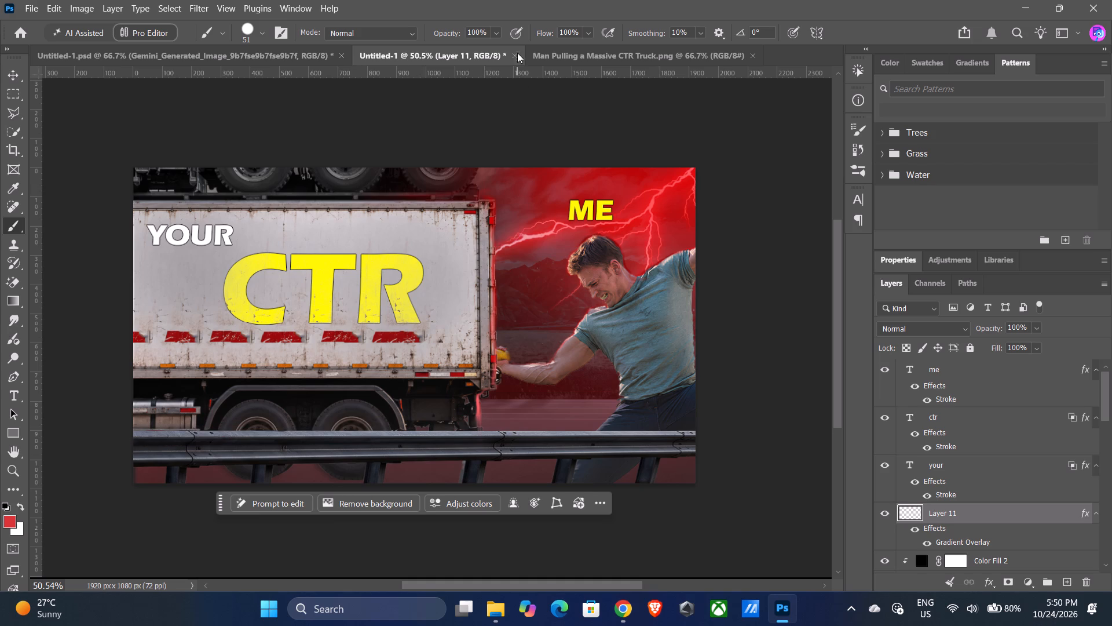
Set the brush opacity to 47% and the flow to 48%.
click(496, 31)
click(463, 45)
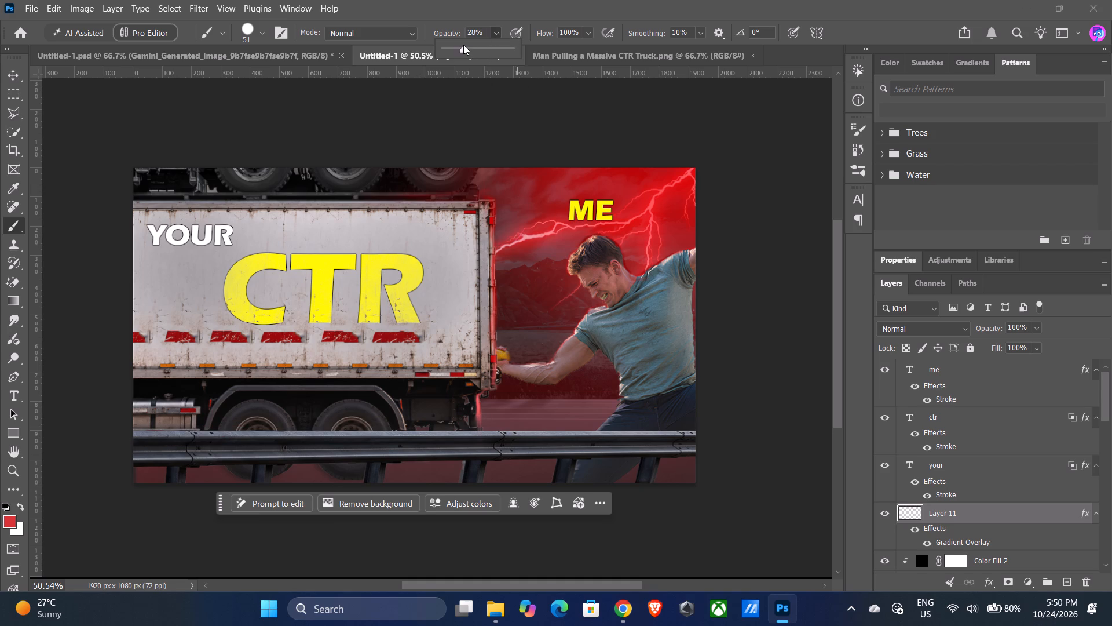
click(455, 46)
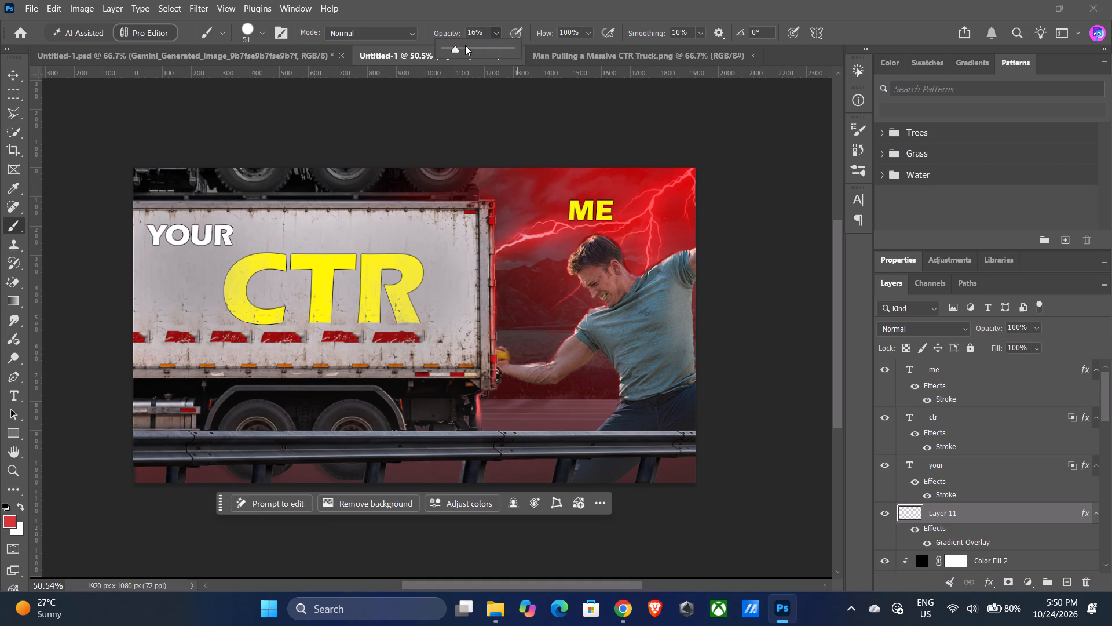
click(465, 45)
click(475, 46)
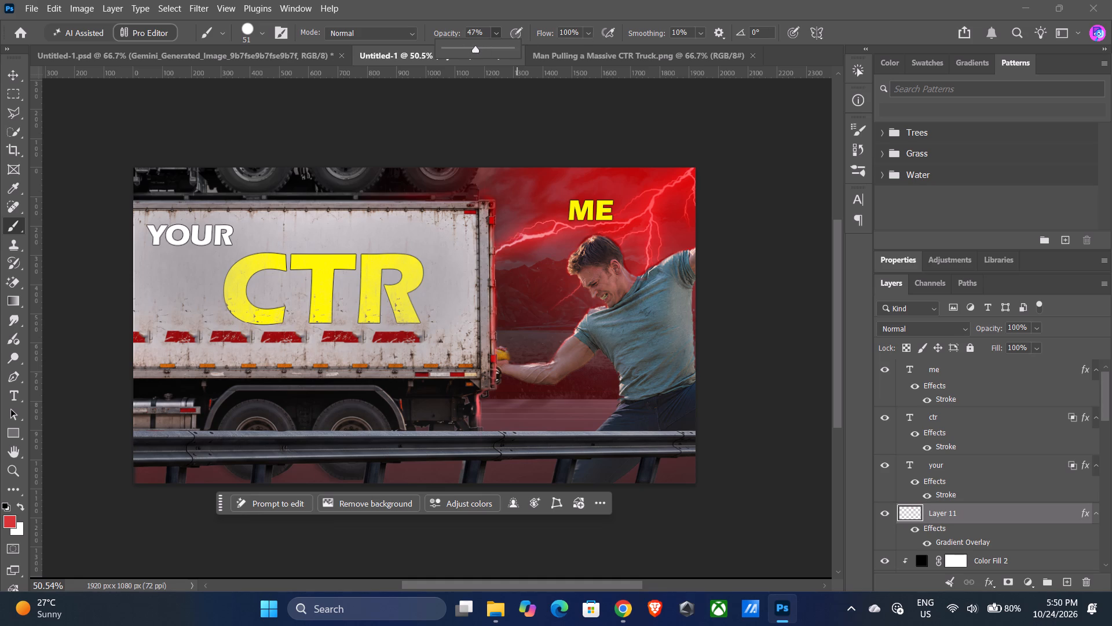
click(586, 30)
click(569, 46)
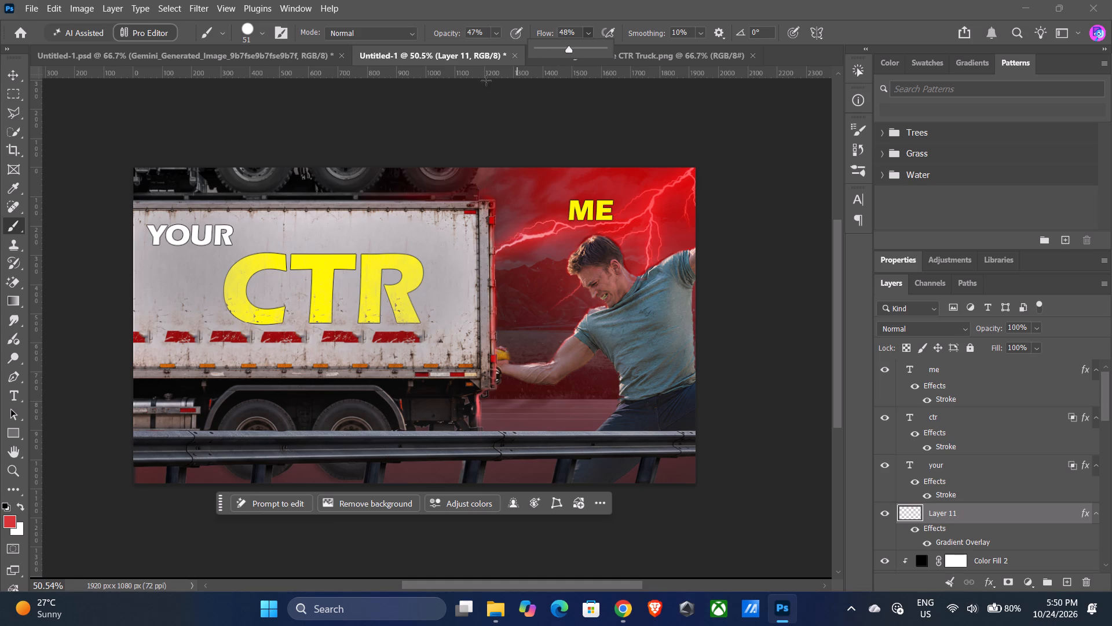
click(376, 104)
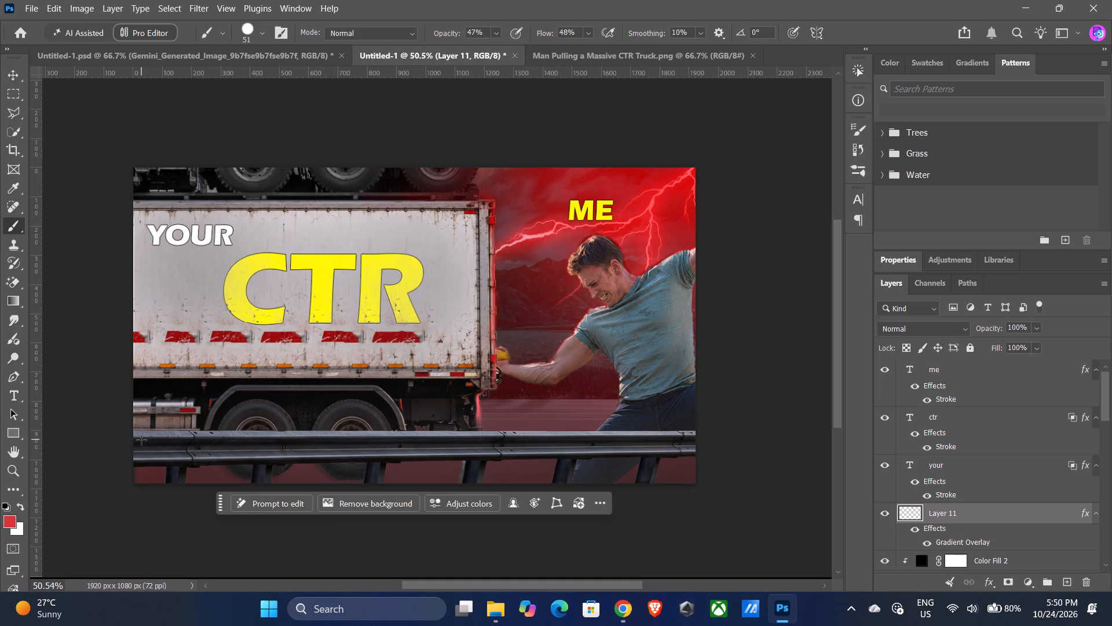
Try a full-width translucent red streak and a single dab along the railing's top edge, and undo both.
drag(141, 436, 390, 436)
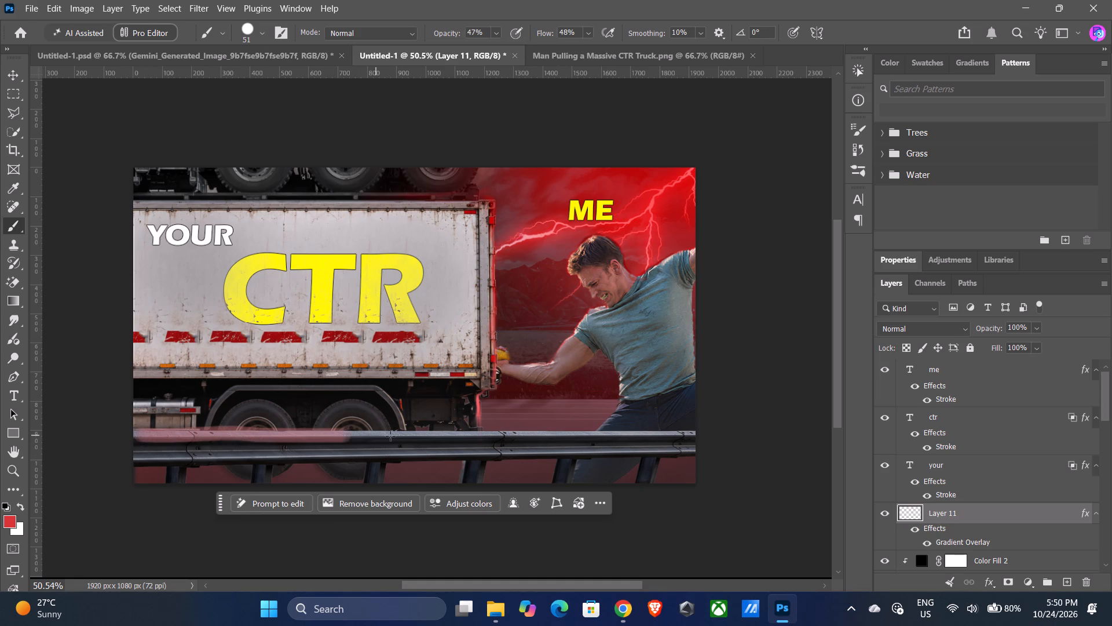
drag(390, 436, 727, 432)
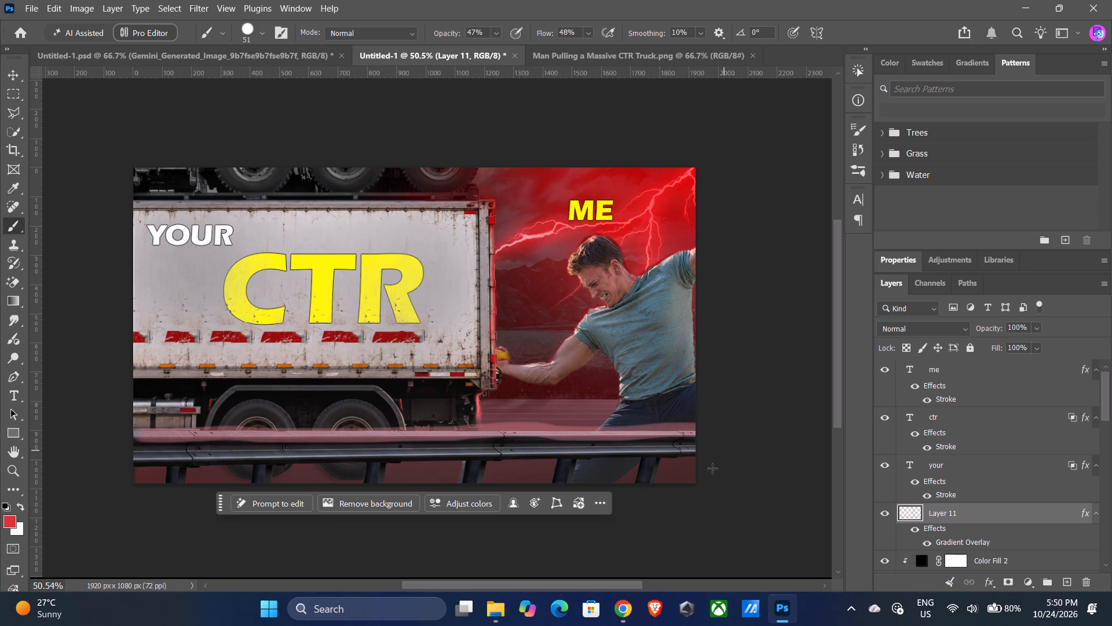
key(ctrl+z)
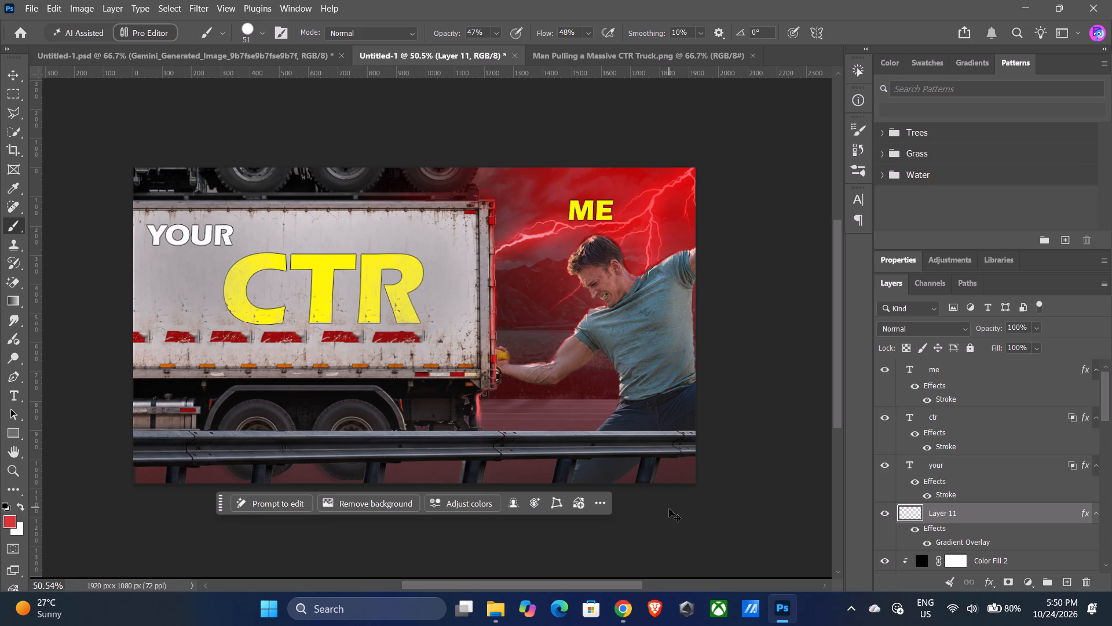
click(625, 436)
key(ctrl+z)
Soften the brush to 0% hardness and enlarge it to 136 px.
right_click(609, 458)
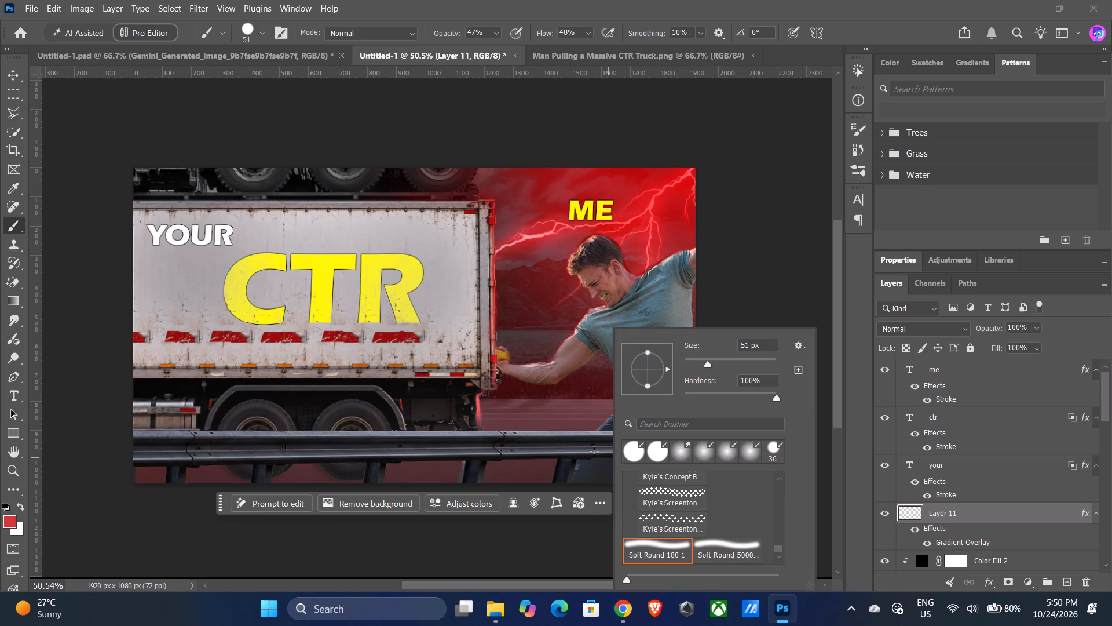
alt+right_drag(535, 419, 518, 244)
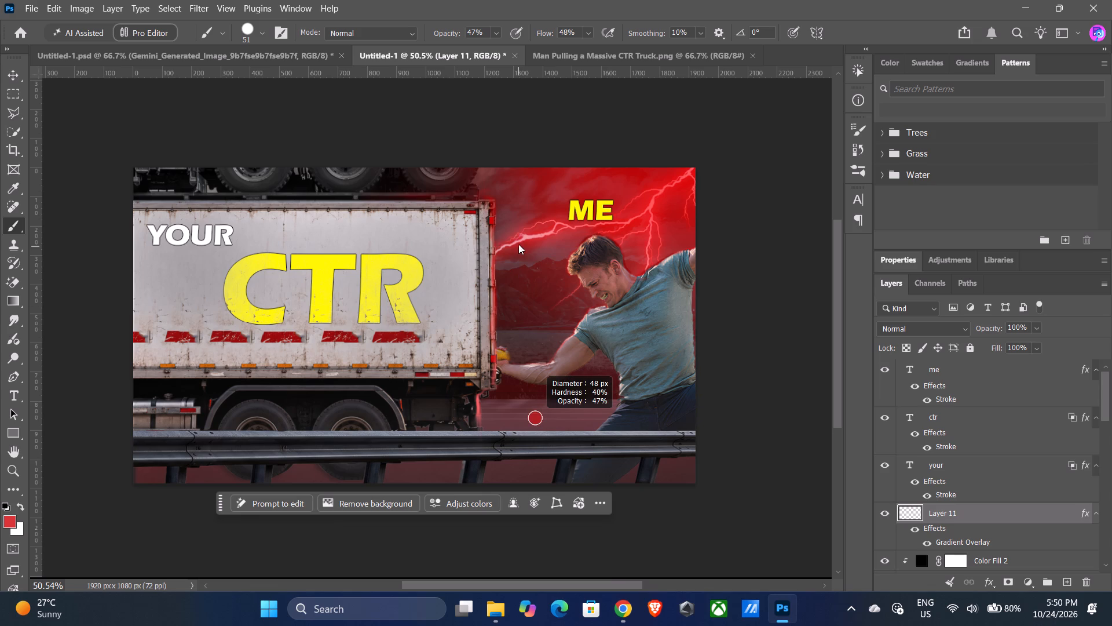
alt+right_drag(518, 244, 536, 99)
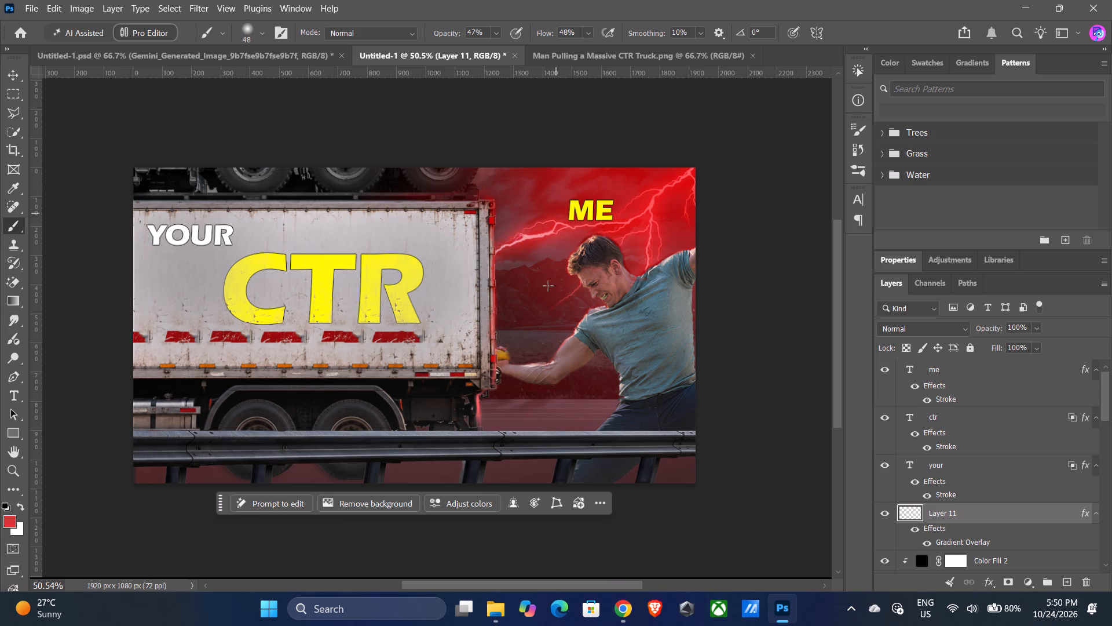
alt+right_drag(521, 427, 537, 425)
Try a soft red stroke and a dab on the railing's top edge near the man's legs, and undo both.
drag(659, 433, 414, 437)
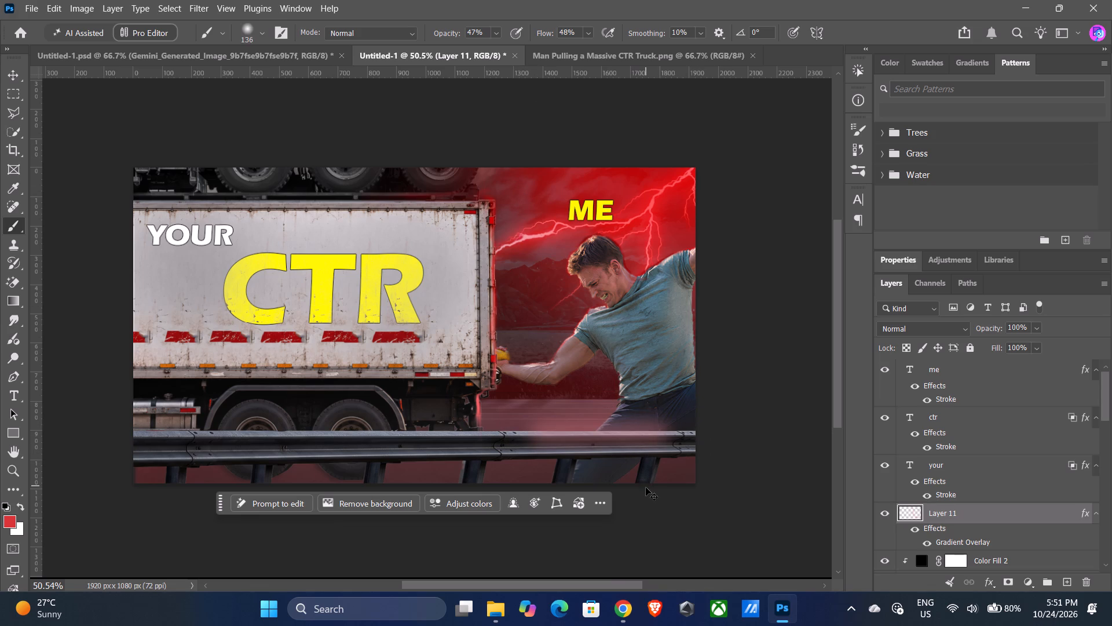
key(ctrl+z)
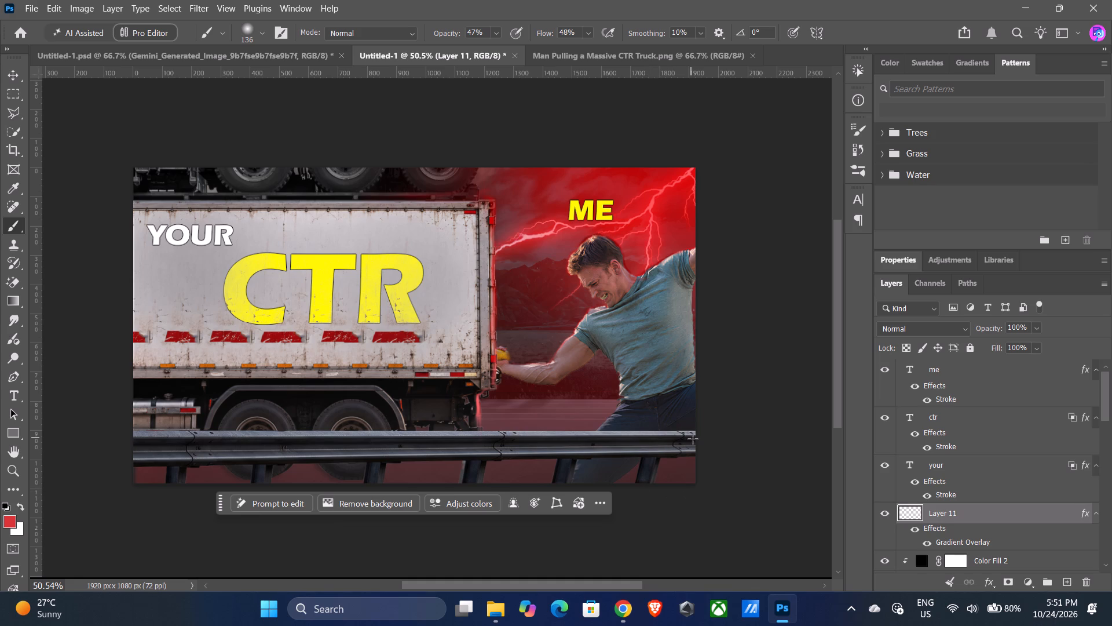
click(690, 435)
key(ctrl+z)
Reduce the soft brush to 51 px and paint translucent red along the railing's top edge, plus its lower edge near the man.
alt+right_drag(667, 509, 681, 507)
alt+right_drag(681, 507, 628, 392)
alt+right_drag(608, 392, 601, 392)
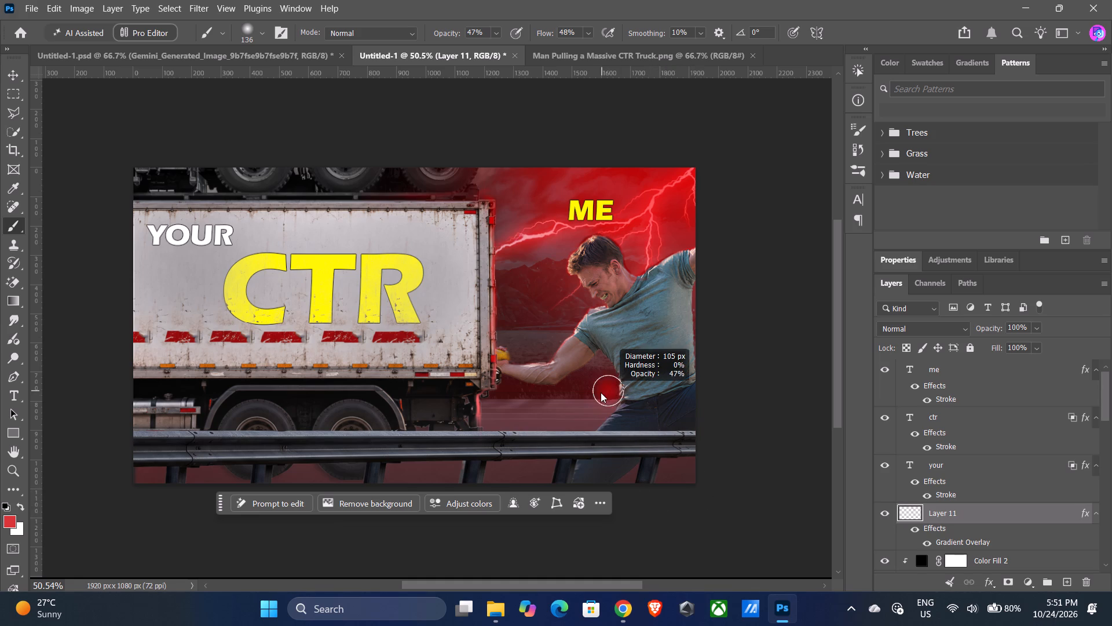
alt+right_drag(601, 392, 590, 395)
click(672, 433)
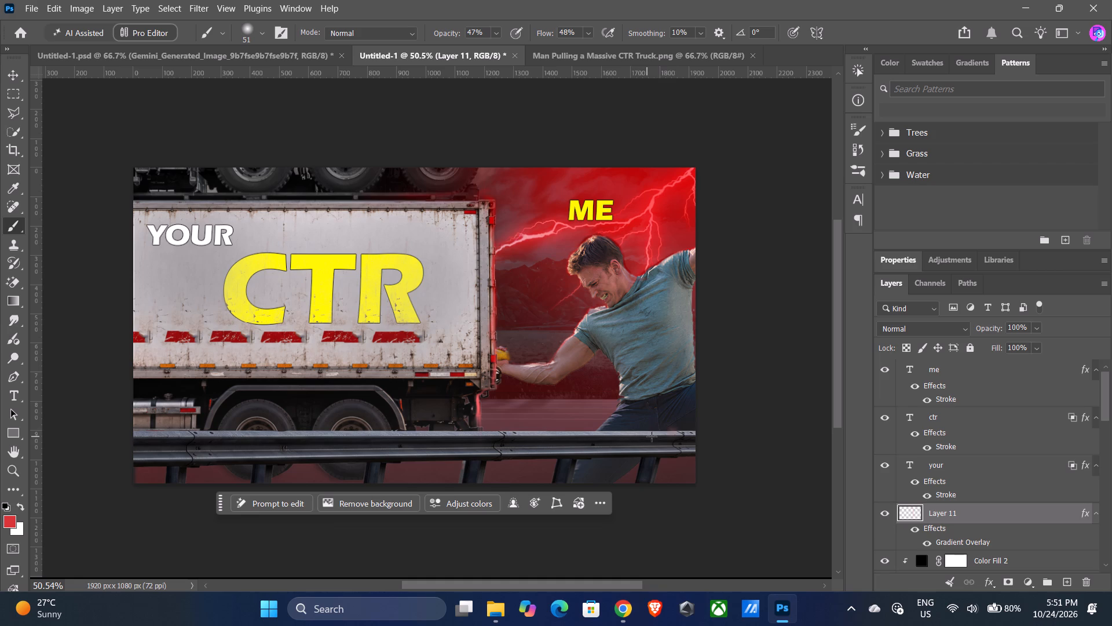
drag(509, 435, 529, 432)
drag(529, 432, 642, 433)
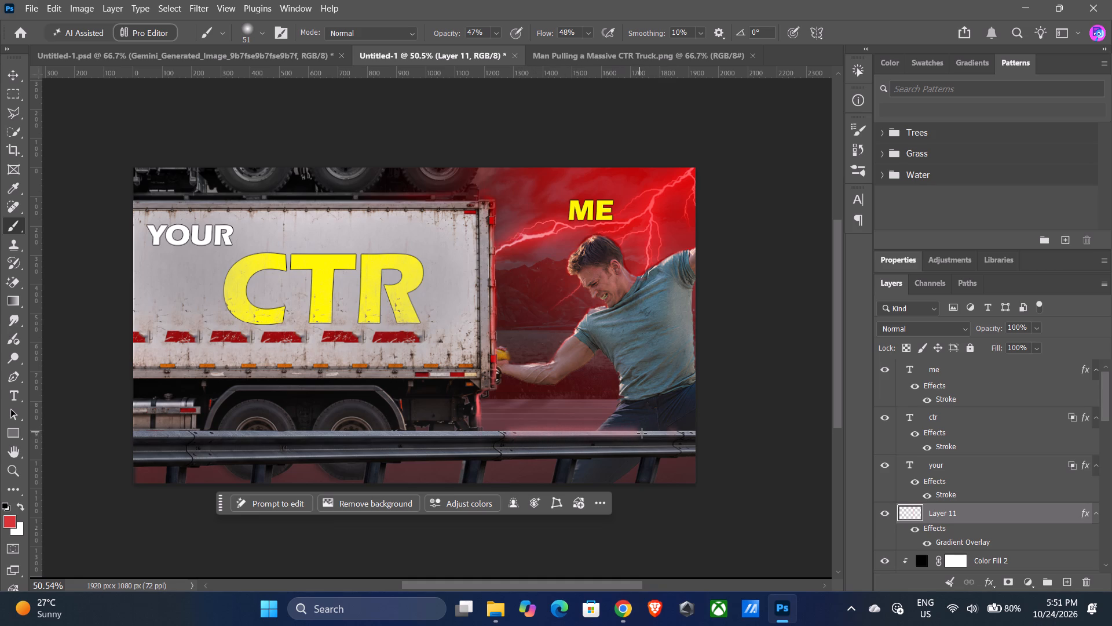
drag(642, 433, 749, 436)
drag(501, 455, 759, 452)
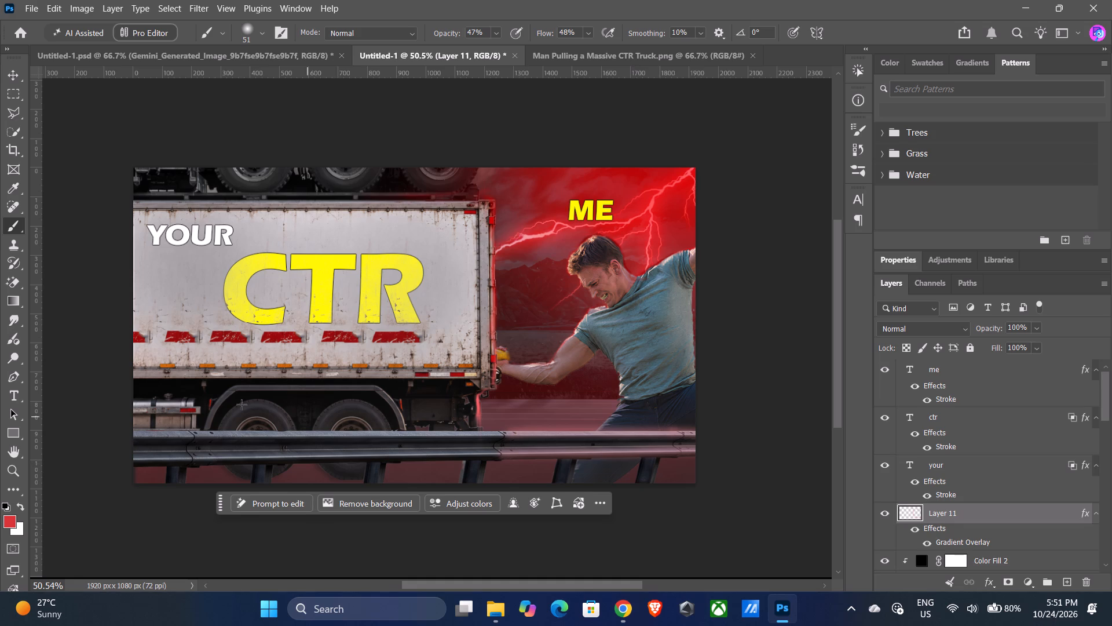
drag(142, 433, 312, 435)
Smudge the red glow at 50% strength along the railing's top and lower edges, spreading it from the man's side toward the truck wheels.
click(8, 314)
drag(145, 438, 310, 439)
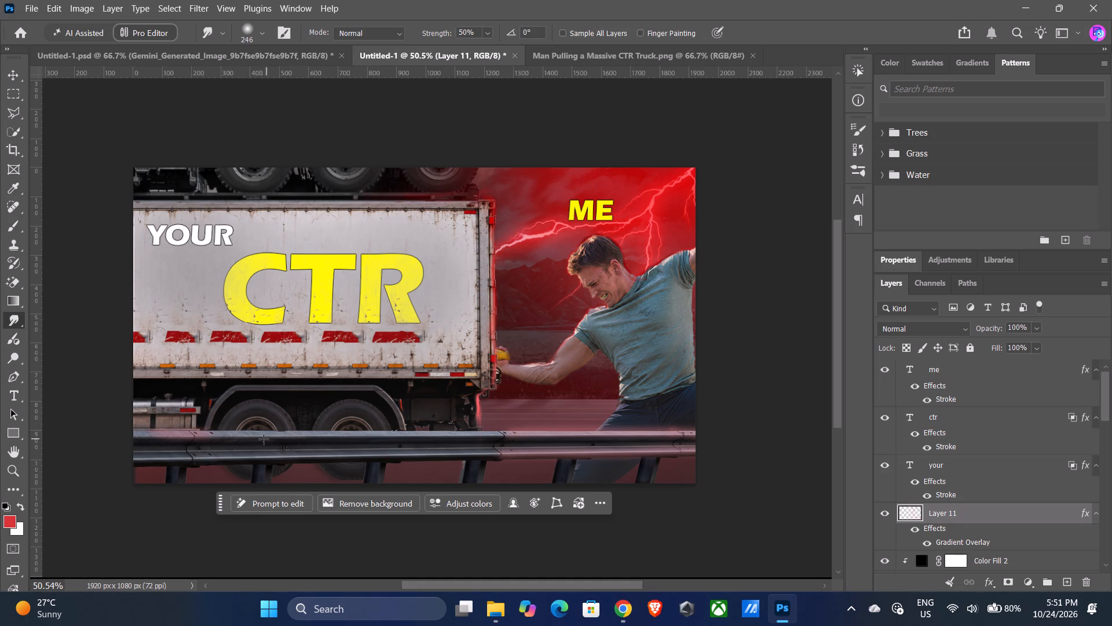
drag(206, 431, 281, 430)
drag(549, 434, 294, 458)
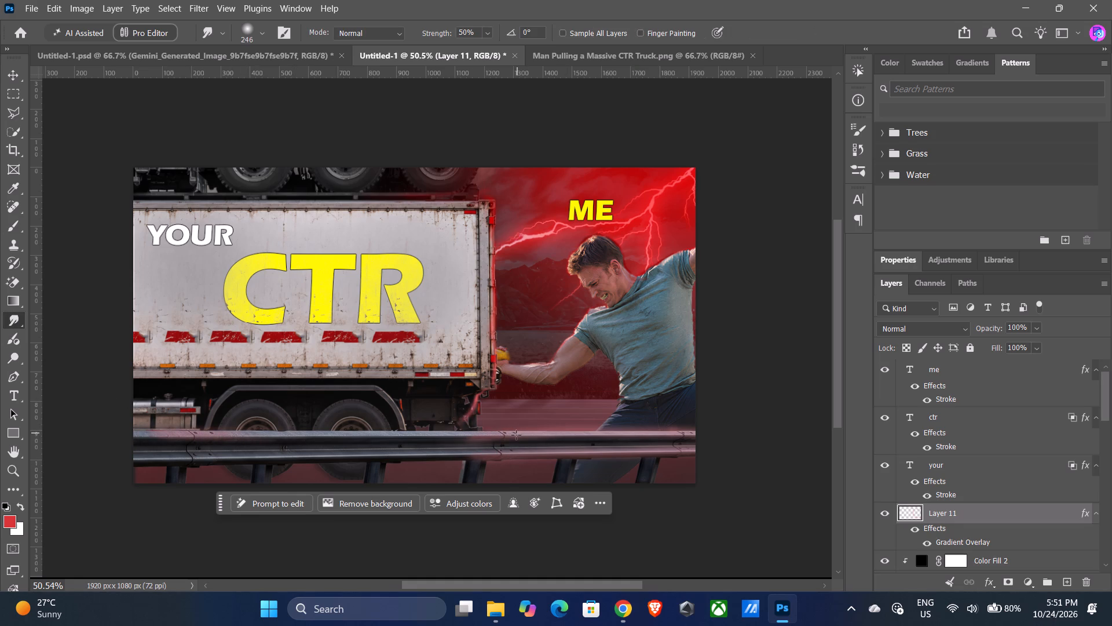
drag(470, 445, 393, 454)
drag(453, 464, 336, 464)
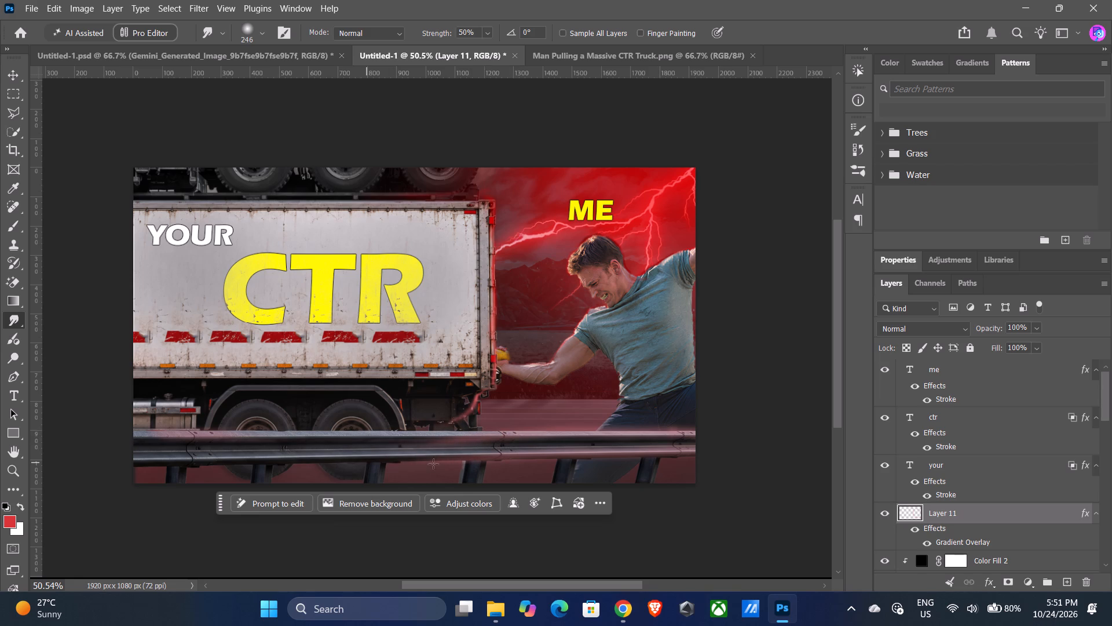
drag(453, 463, 314, 463)
drag(676, 456, 203, 519)
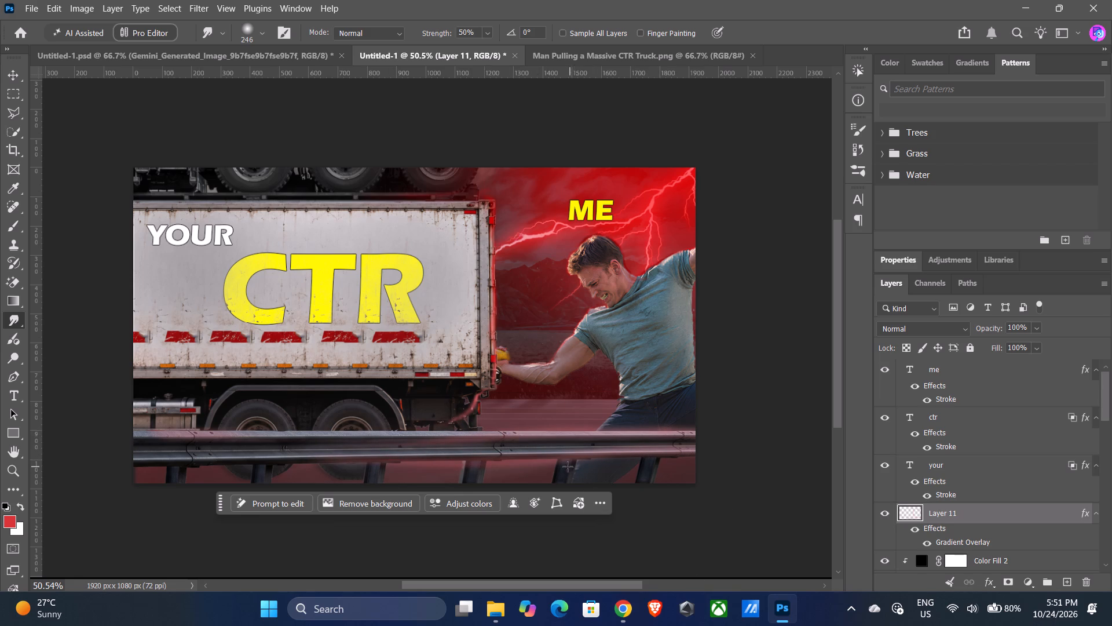
drag(550, 468, 371, 451)
drag(453, 468, 311, 463)
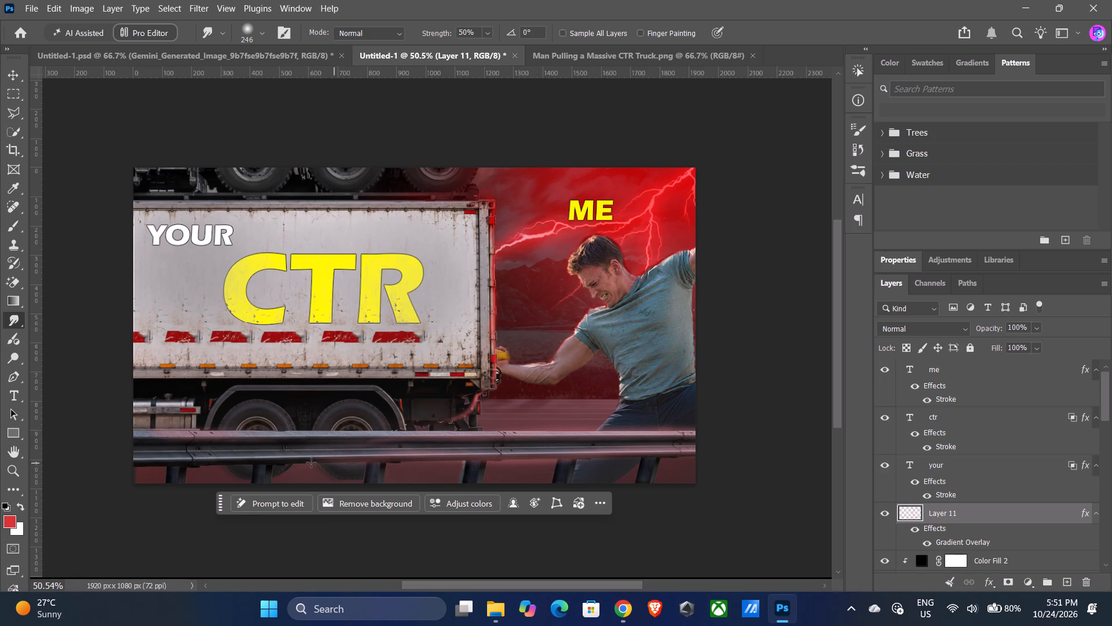
drag(311, 463, 228, 461)
drag(653, 461, 414, 464)
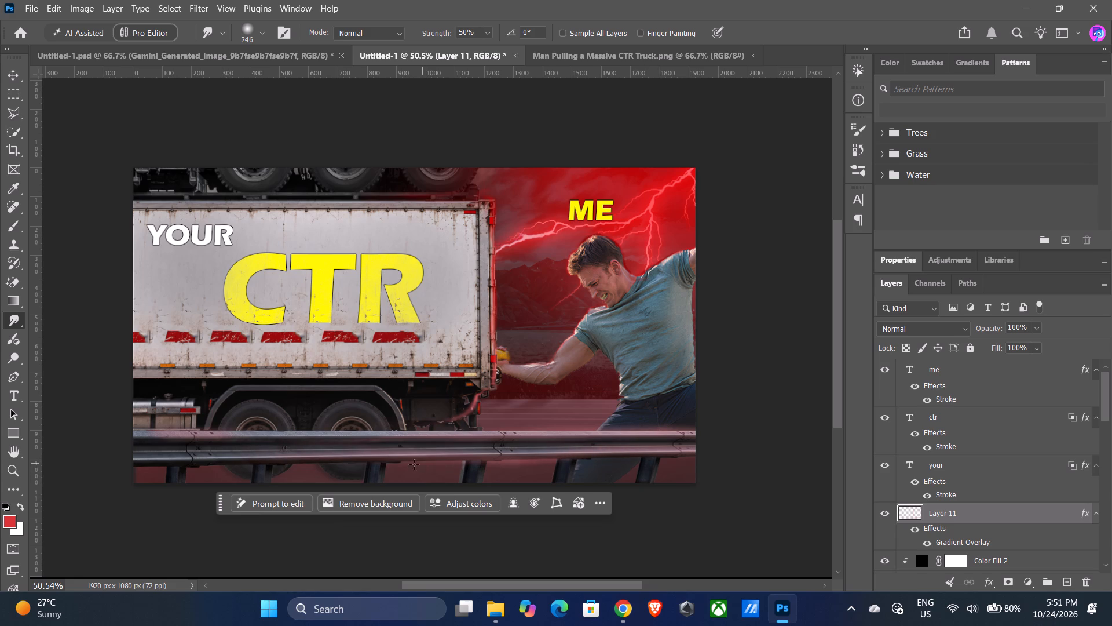
drag(414, 464, 265, 465)
drag(511, 467, 259, 452)
Smudge the red glow further along the railing's lower edge and blend it into the railing's far end below the truck.
drag(700, 457, 572, 457)
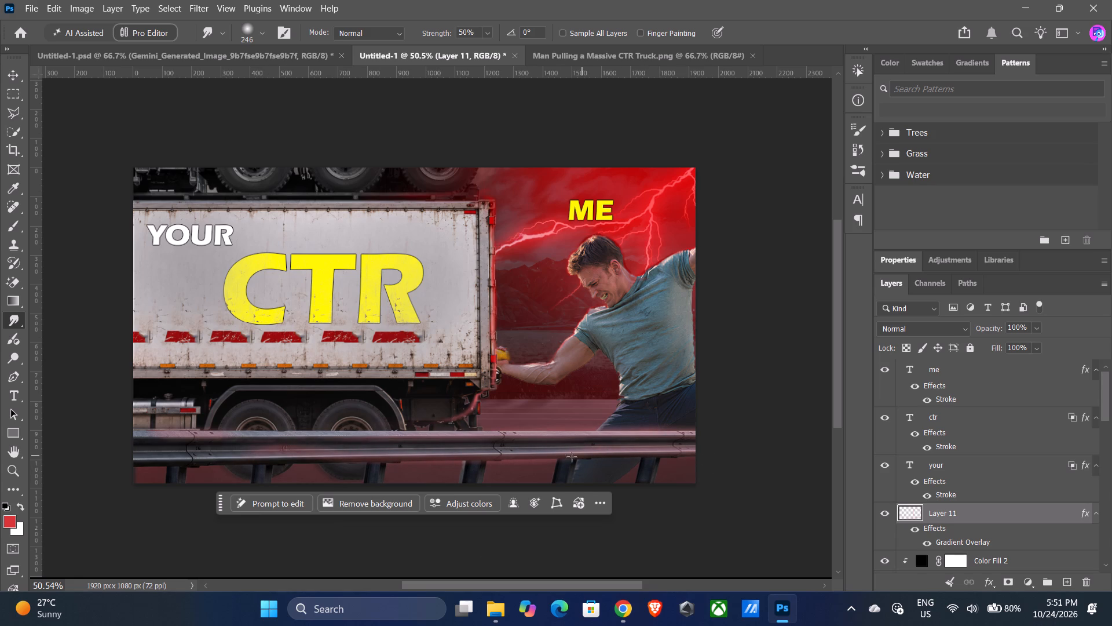
drag(572, 457, 115, 469)
drag(268, 461, 172, 459)
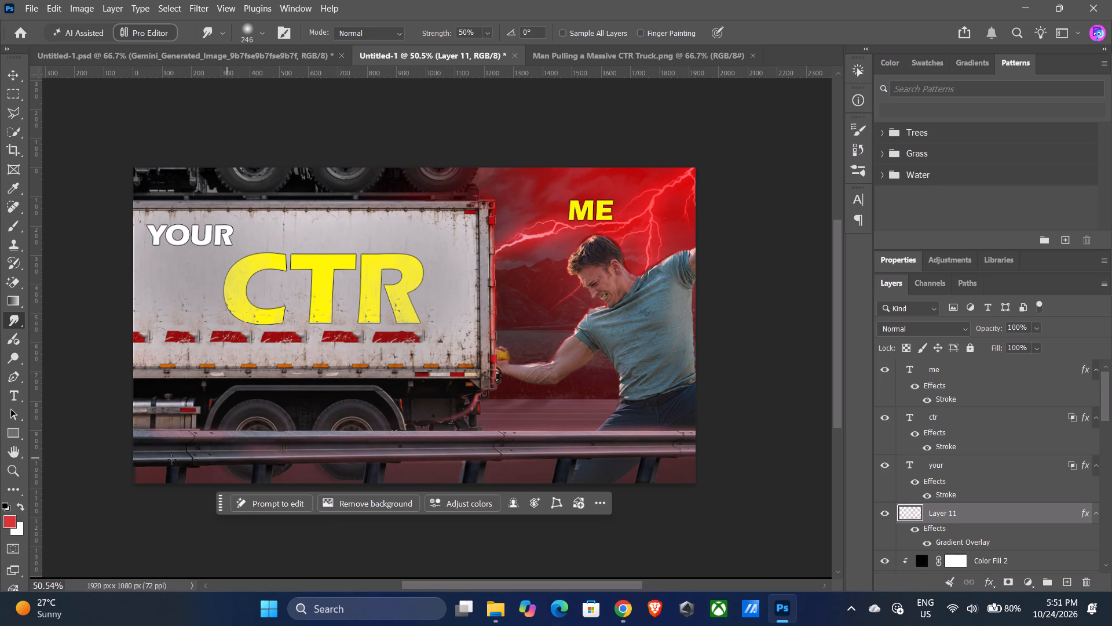
drag(172, 459, 105, 459)
drag(229, 460, 112, 462)
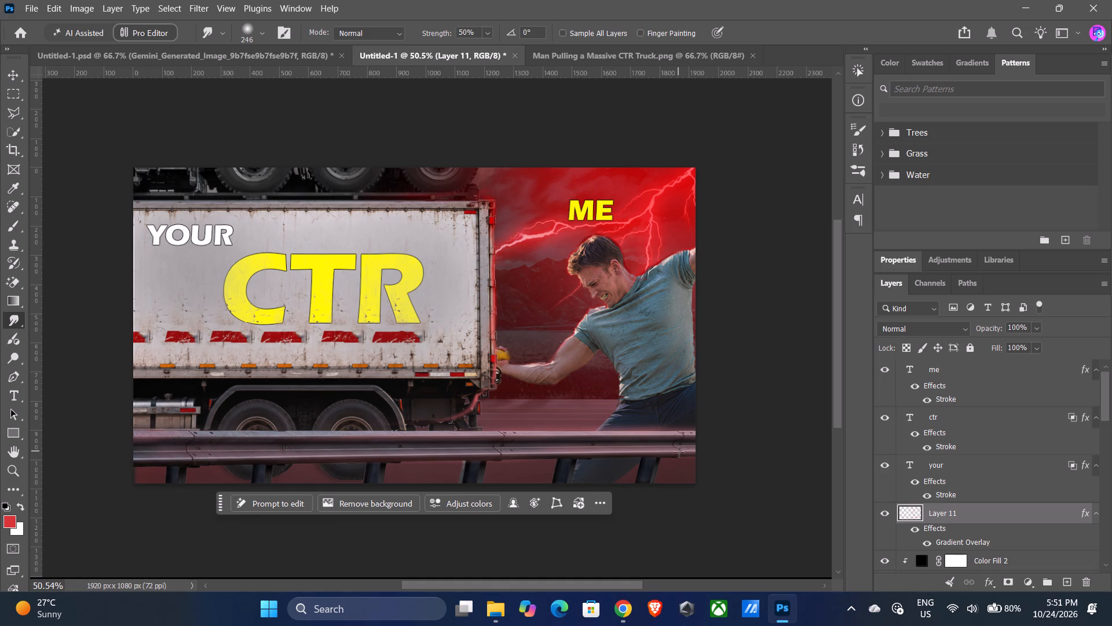
drag(679, 452, 387, 467)
drag(621, 459, 452, 459)
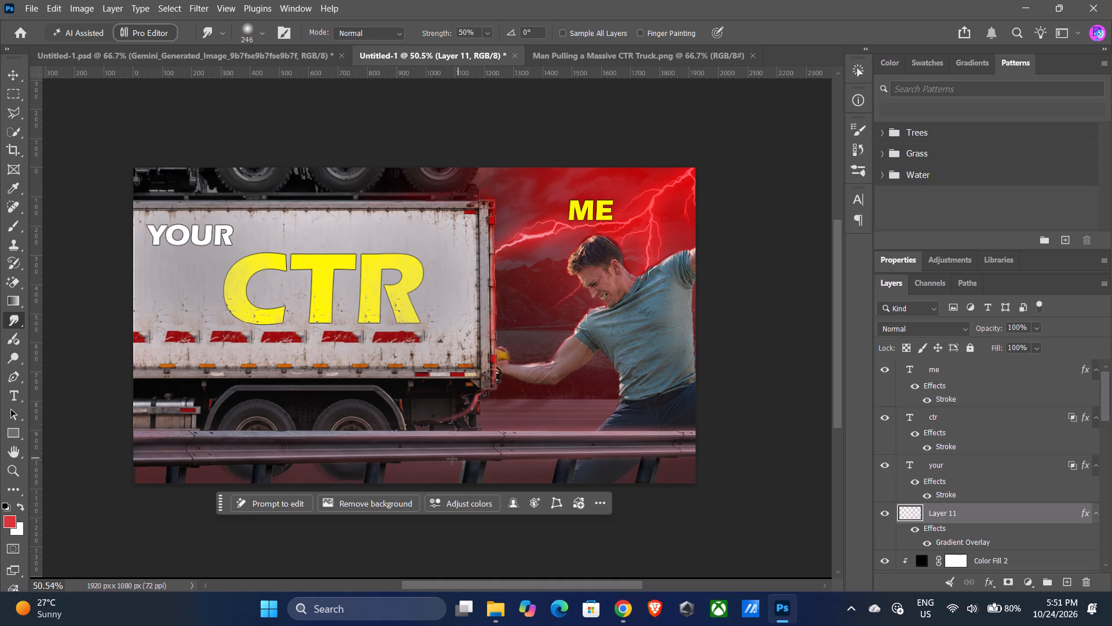
drag(452, 459, 368, 459)
drag(345, 460, 134, 462)
drag(139, 455, 291, 449)
drag(148, 452, 173, 454)
drag(173, 454, 267, 454)
drag(149, 461, 257, 453)
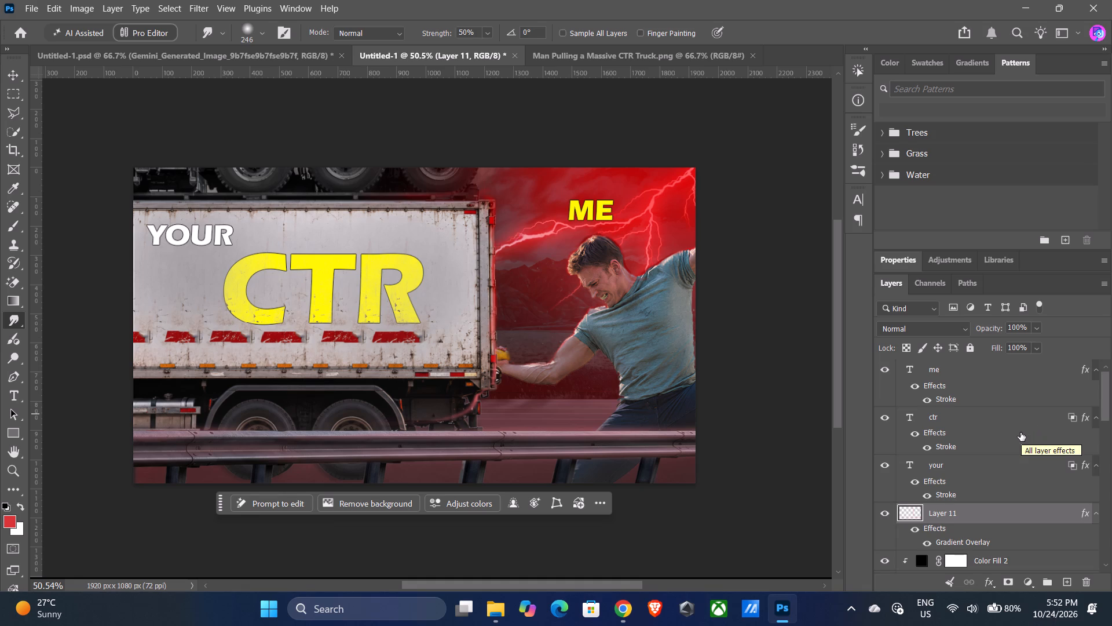
Merge all visible layers into a single layer.
key(ctrl+shift+e)
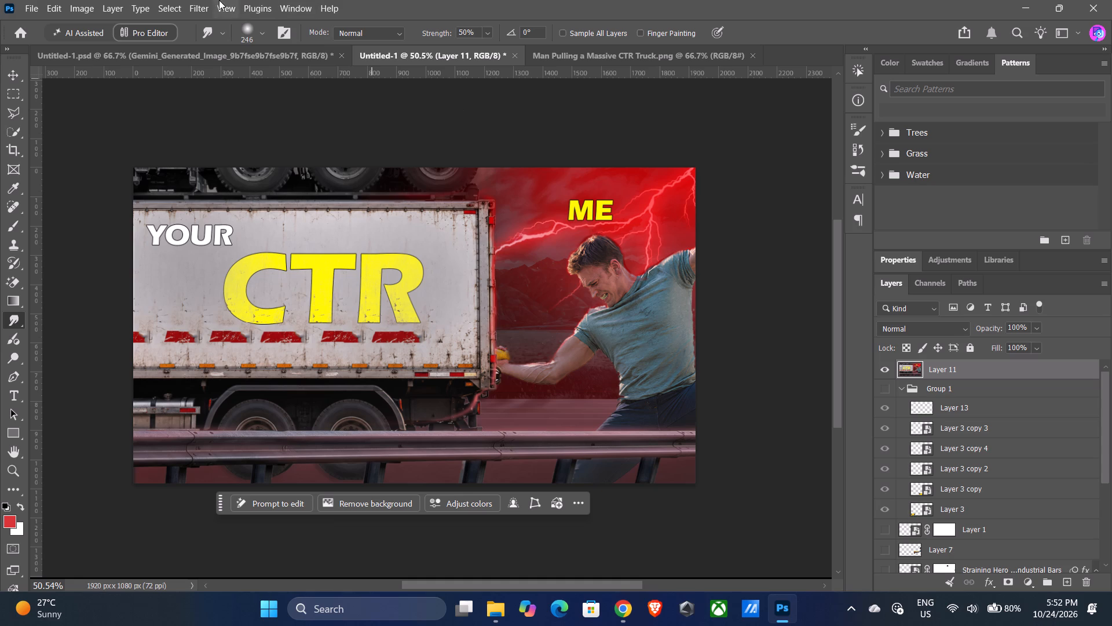
Apply the Camera Raw Filter to the merged layer, setting exposure to -0.15 and contrast to +50.
click(203, 9)
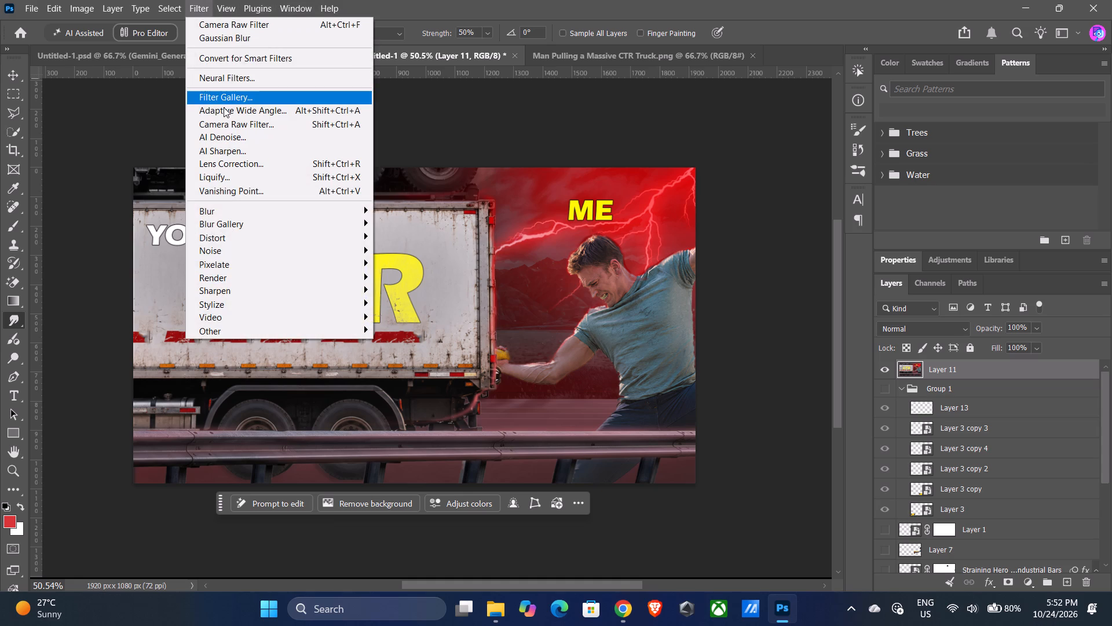
click(231, 123)
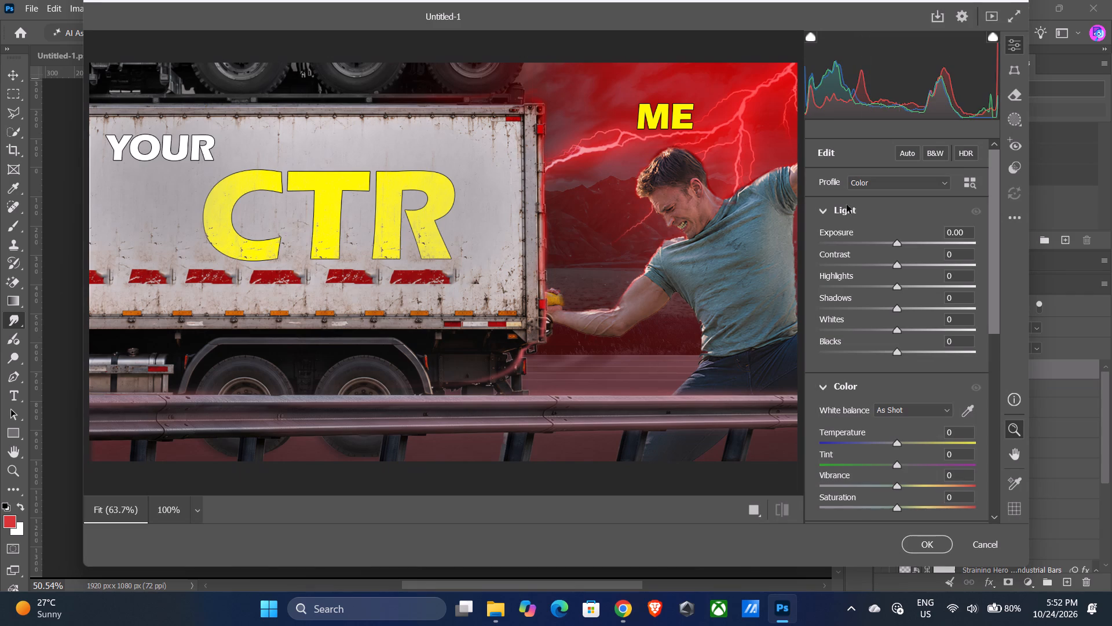
click(906, 242)
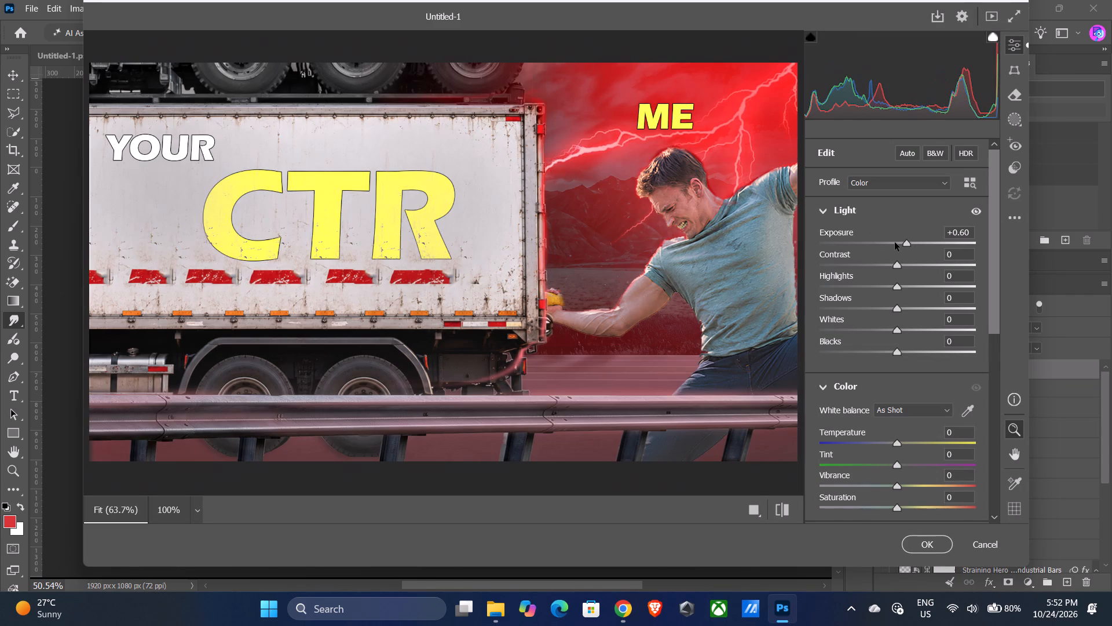
click(895, 242)
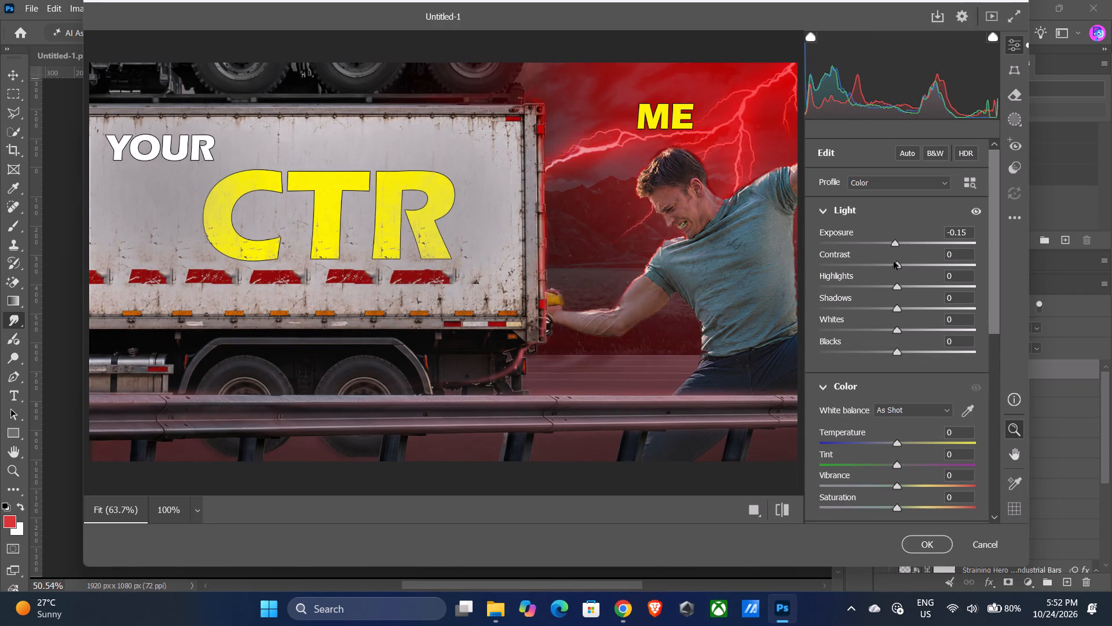
click(908, 265)
click(926, 265)
click(934, 267)
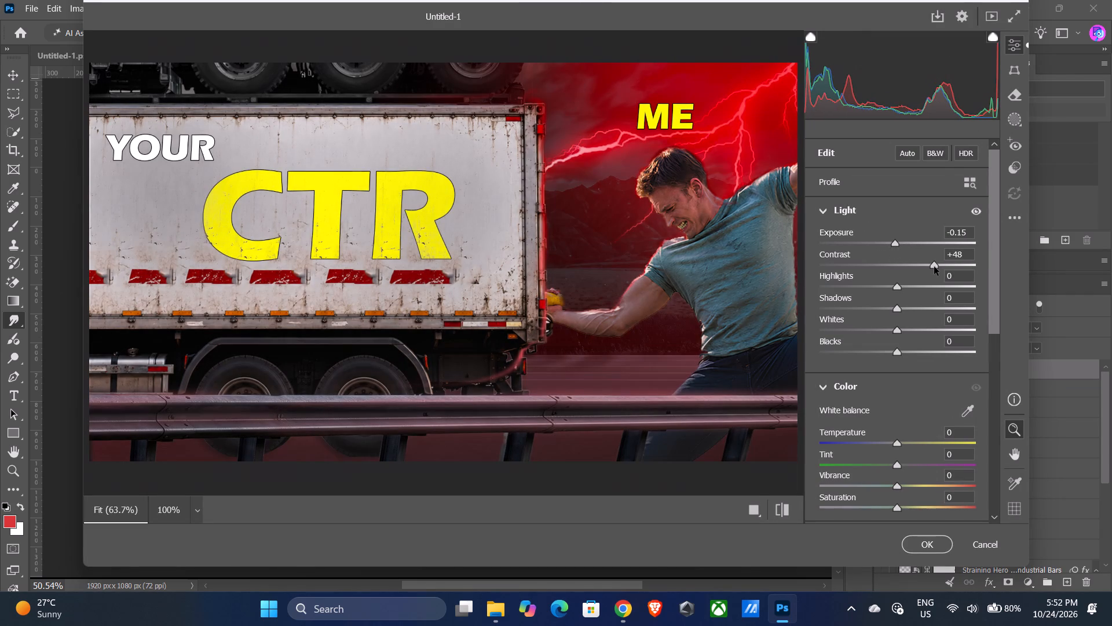
click(948, 268)
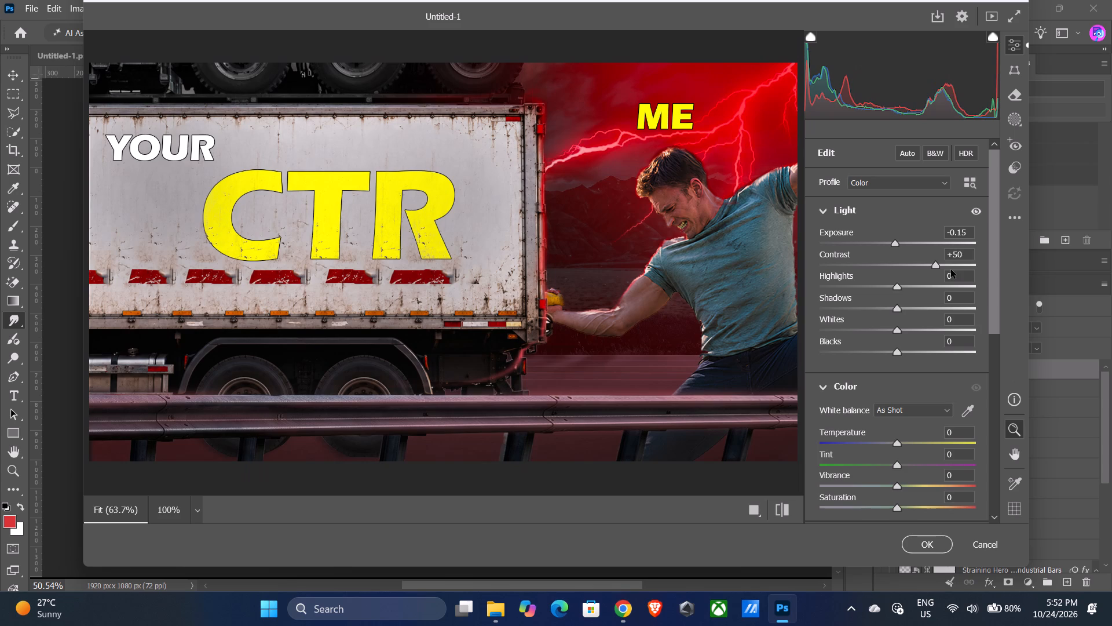
Set the Camera Raw highlights to +24 and the shadows to +21.
click(908, 288)
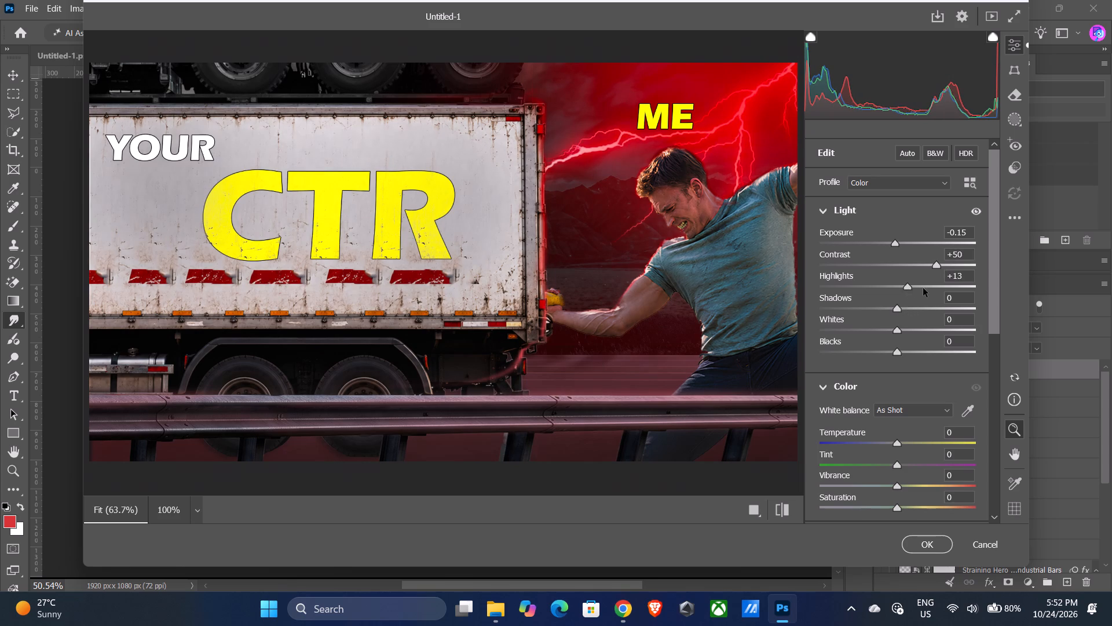
click(928, 288)
click(921, 287)
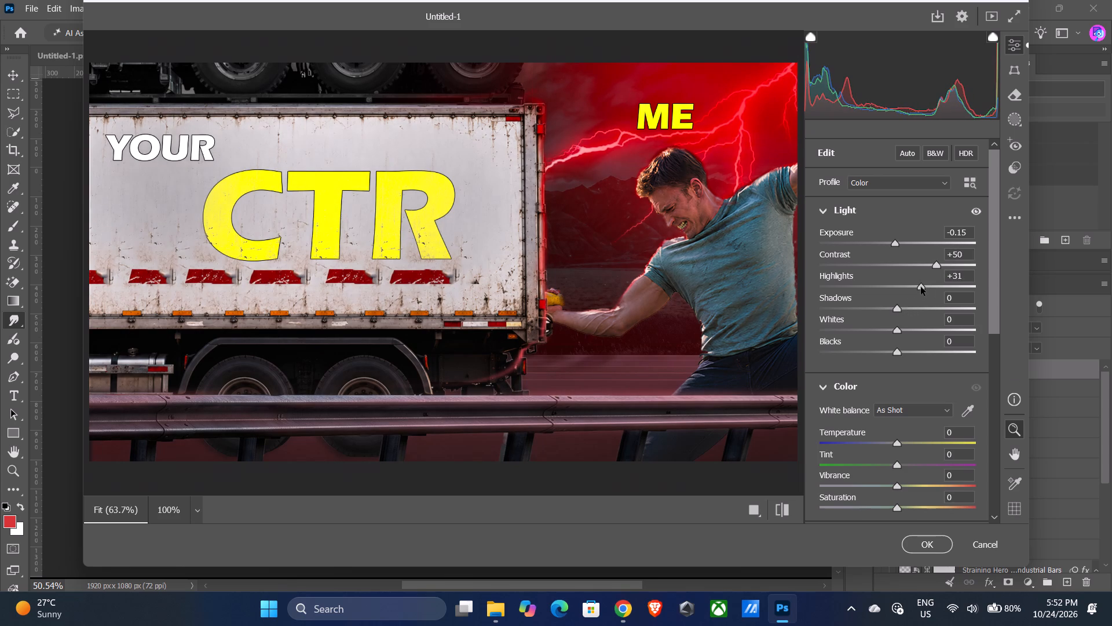
click(916, 287)
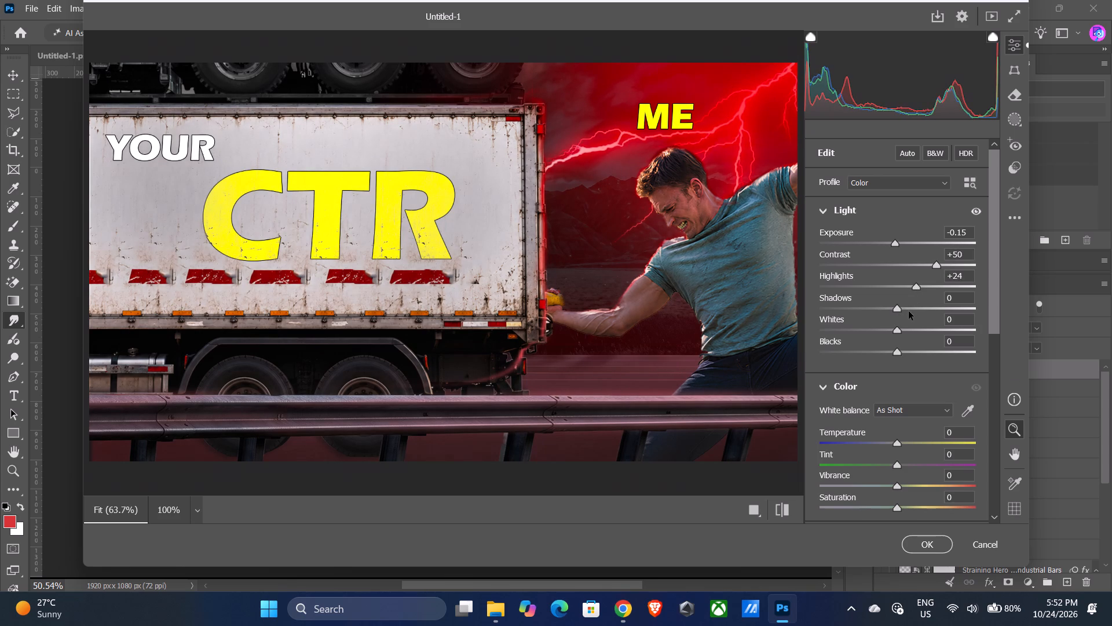
click(909, 311)
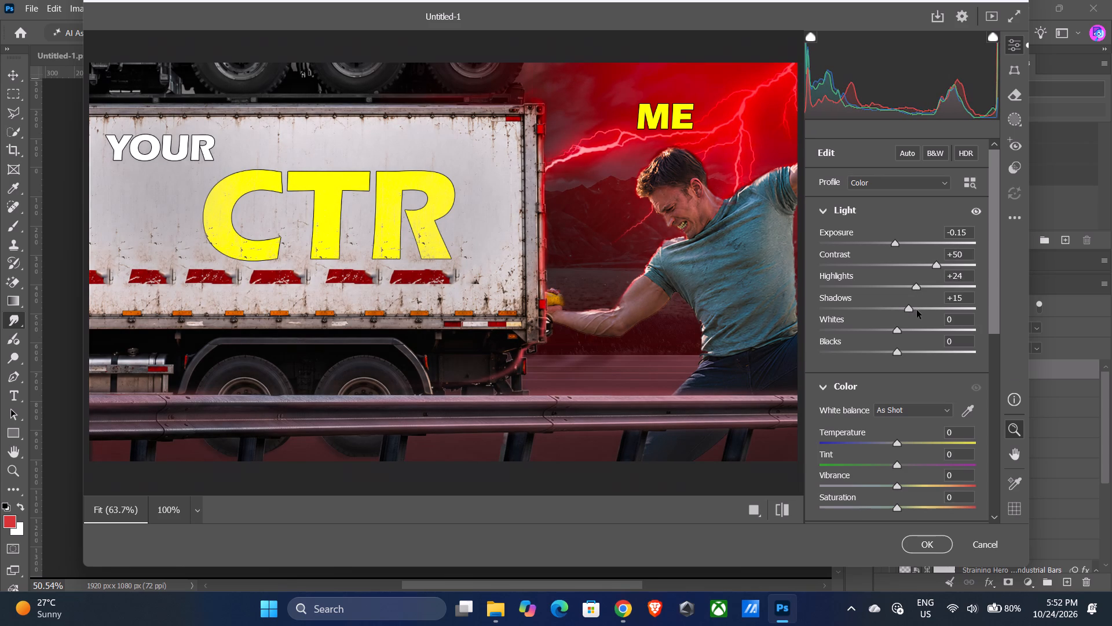
click(929, 308)
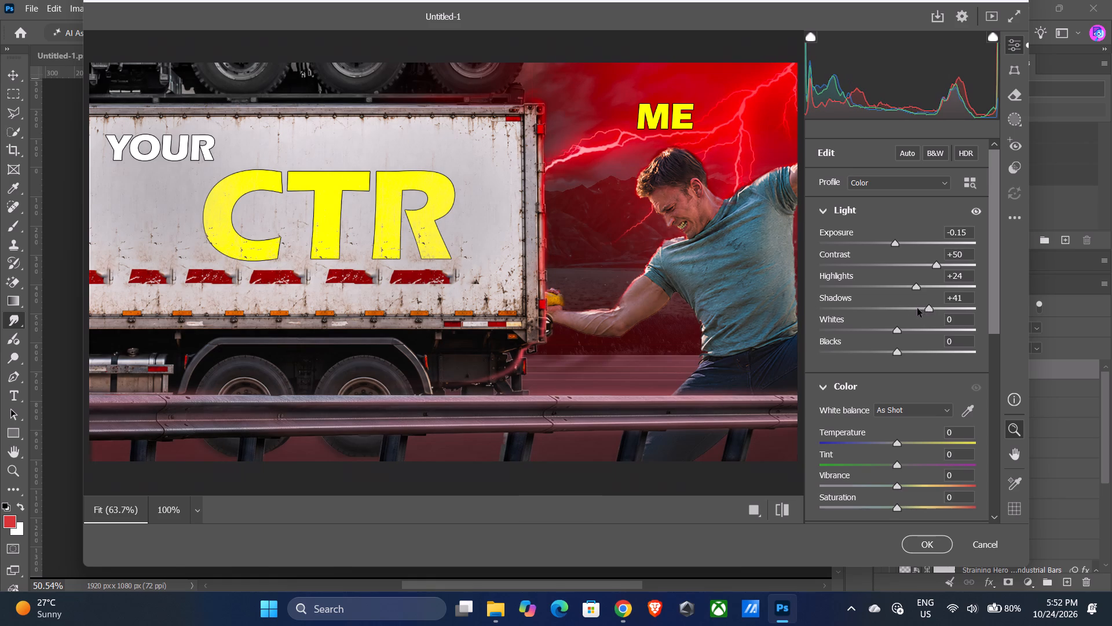
click(923, 307)
click(914, 309)
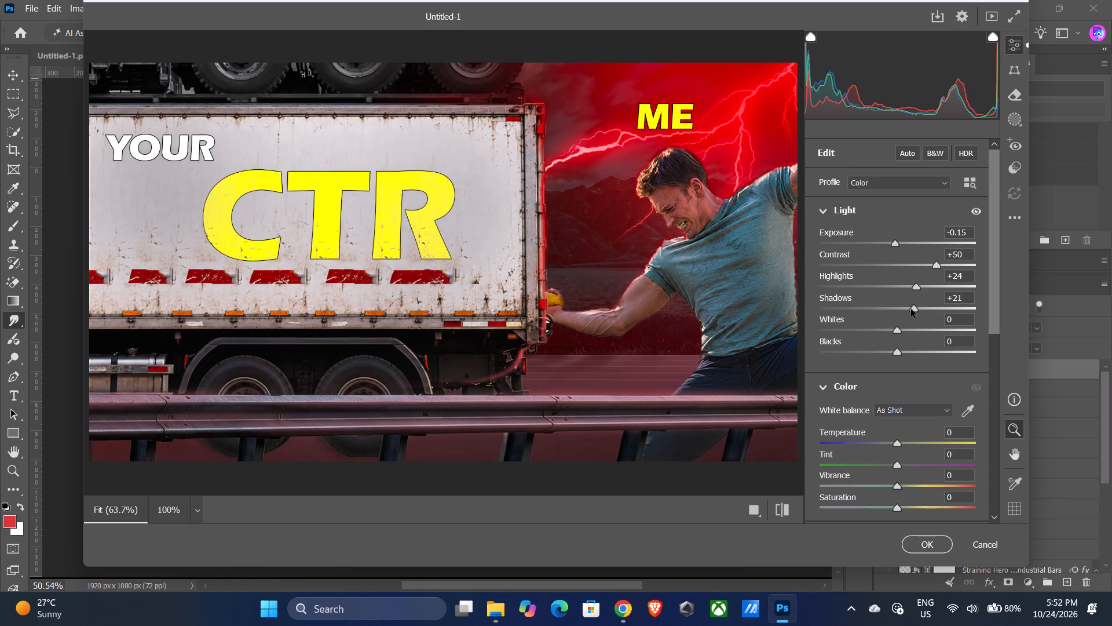
Set the Camera Raw whites to +17 and the blacks to -50.
click(909, 331)
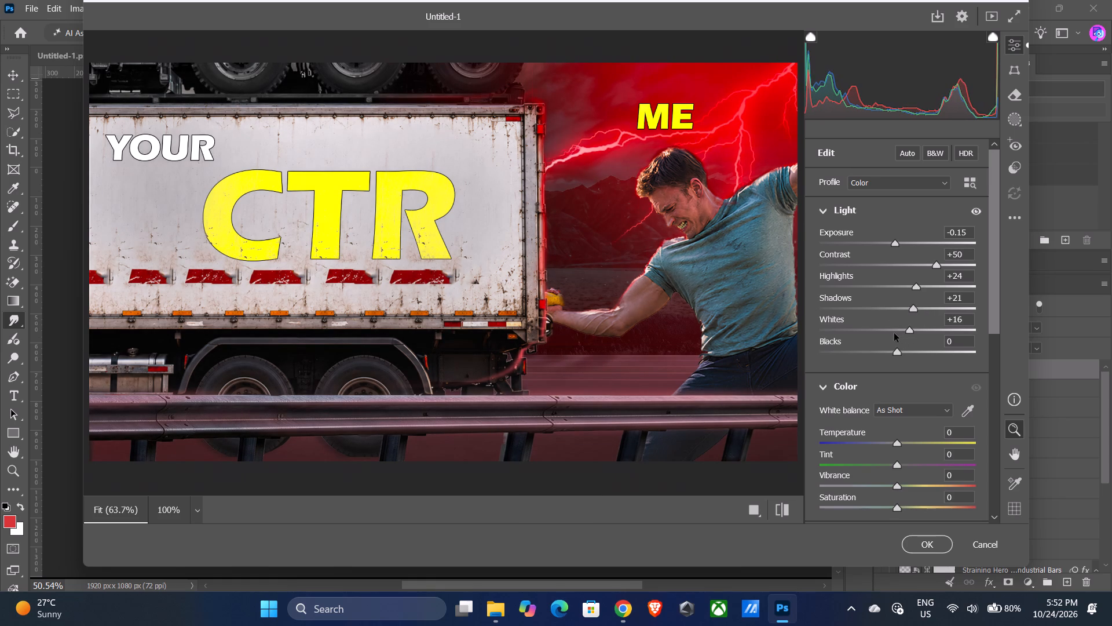
click(915, 352)
click(920, 352)
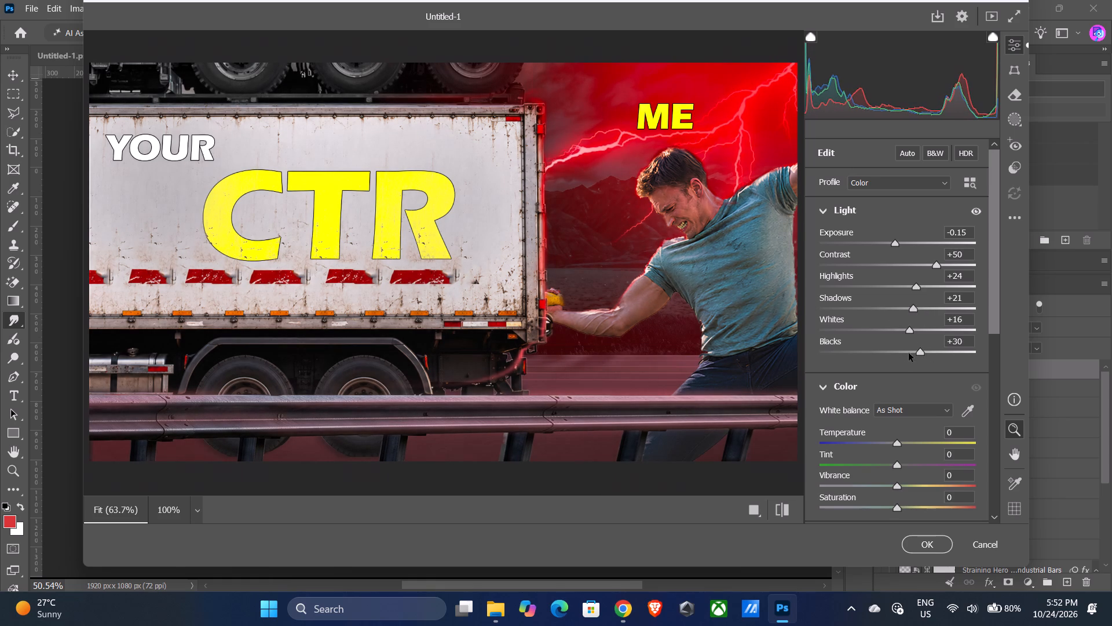
drag(897, 352, 889, 352)
drag(883, 352, 866, 352)
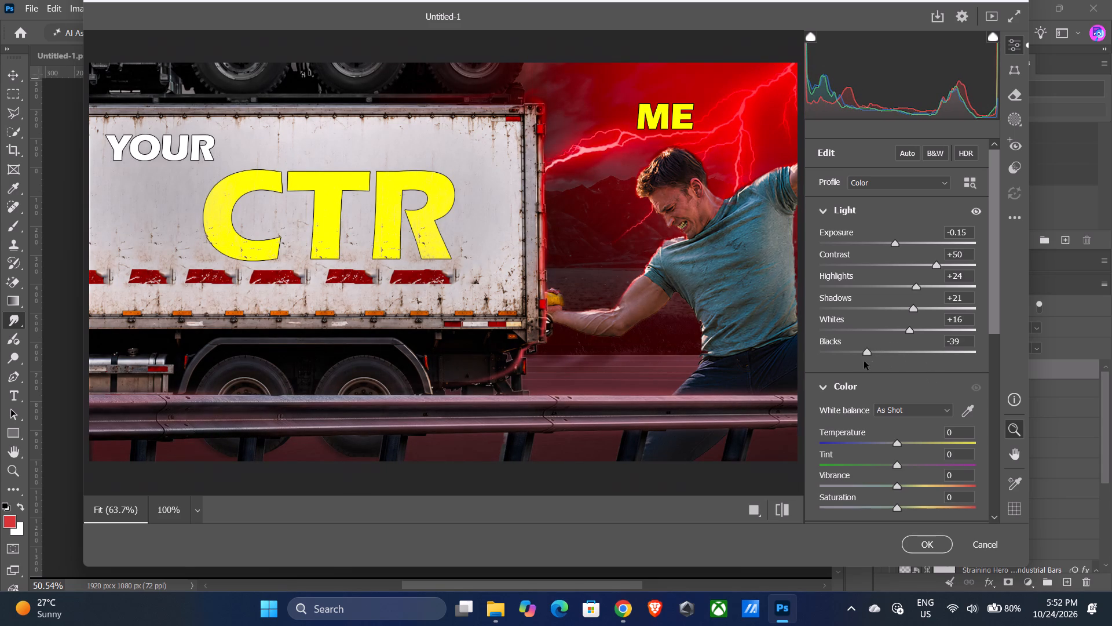
click(858, 351)
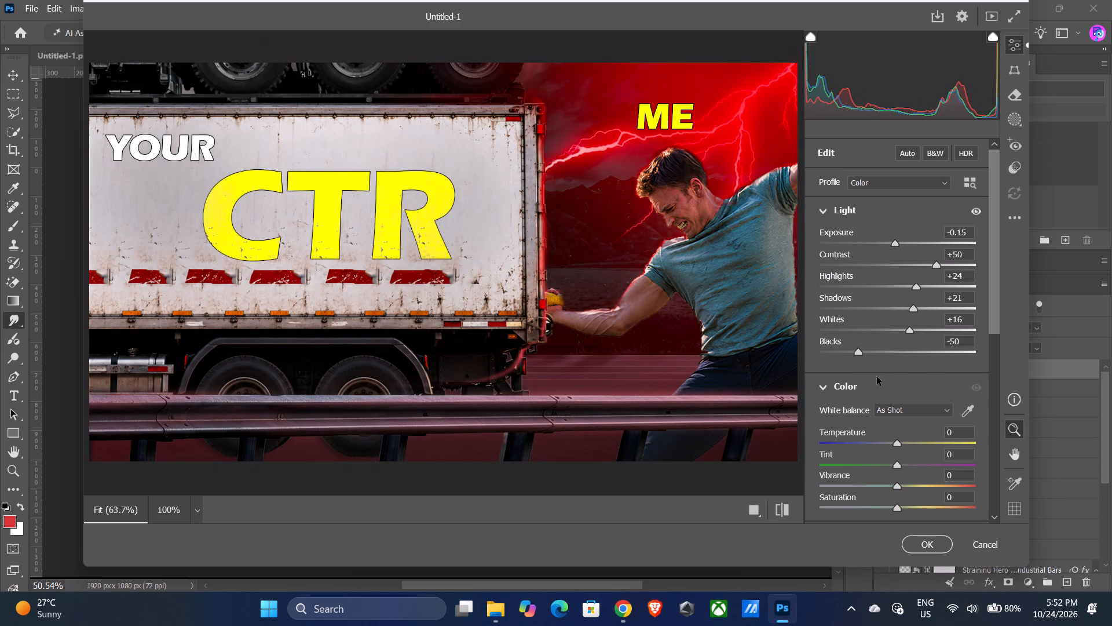
drag(887, 329, 862, 331)
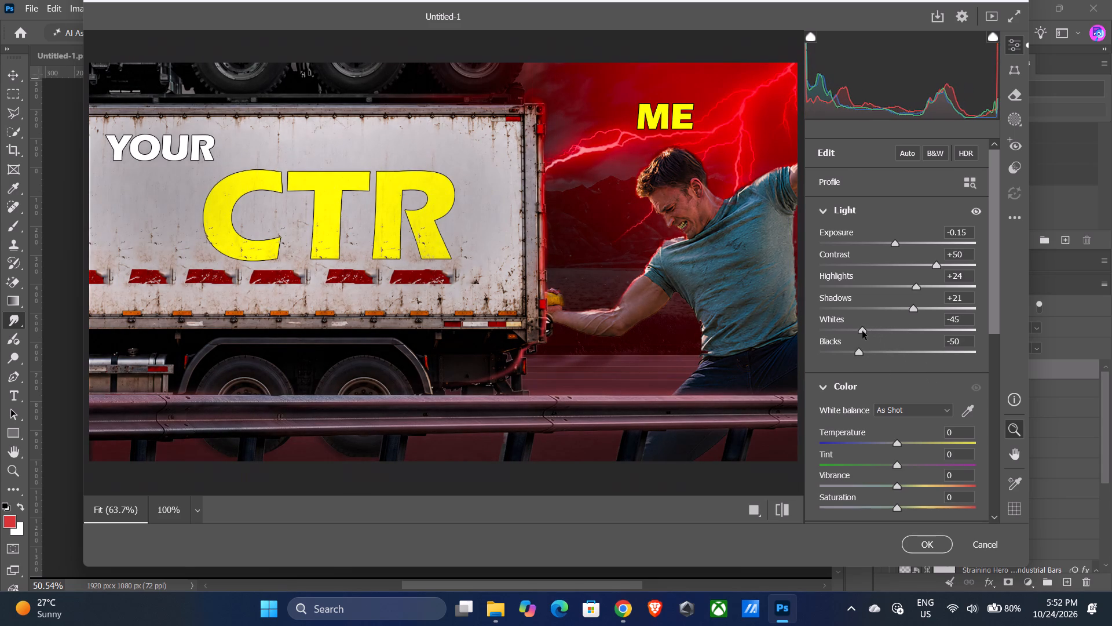
drag(862, 331, 909, 340)
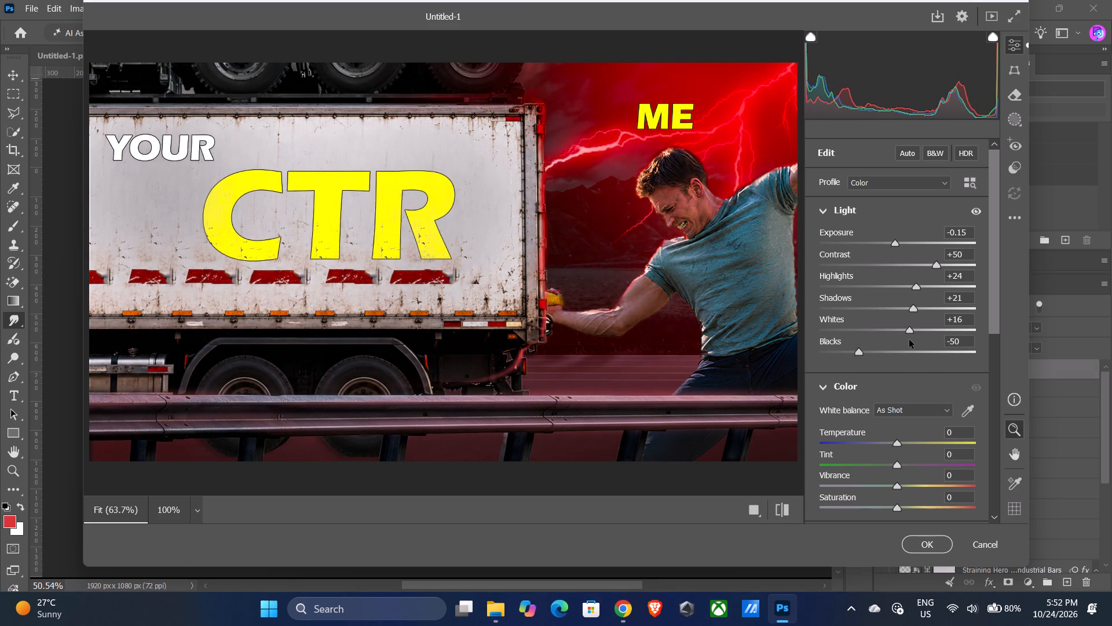
drag(909, 340, 910, 340)
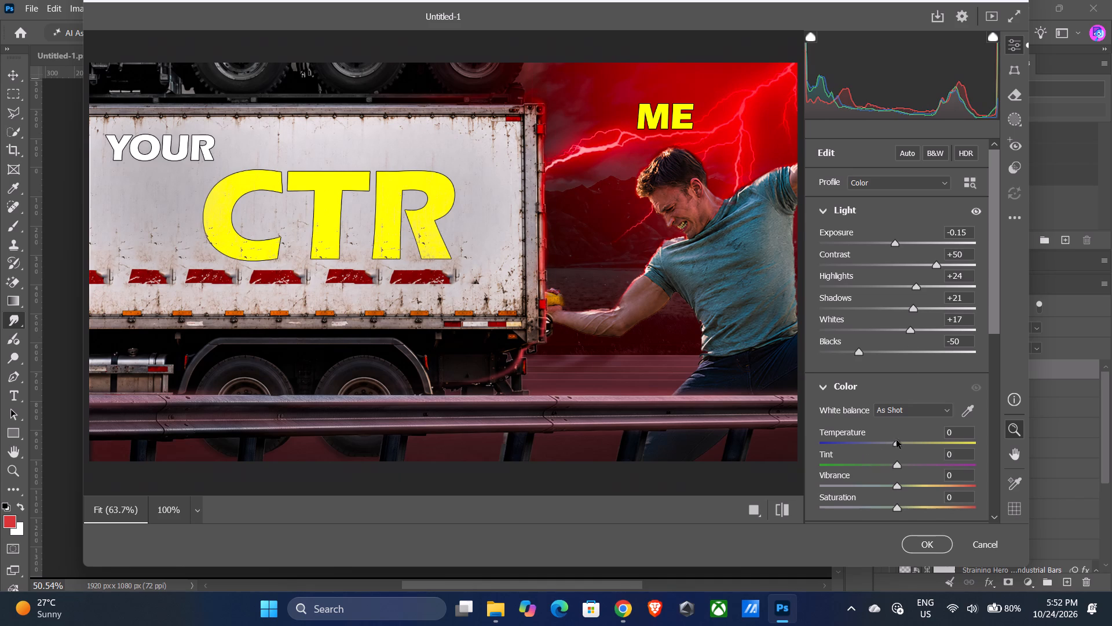
Adjust the white balance to a temperature of +2 and a tint of +13.
click(903, 441)
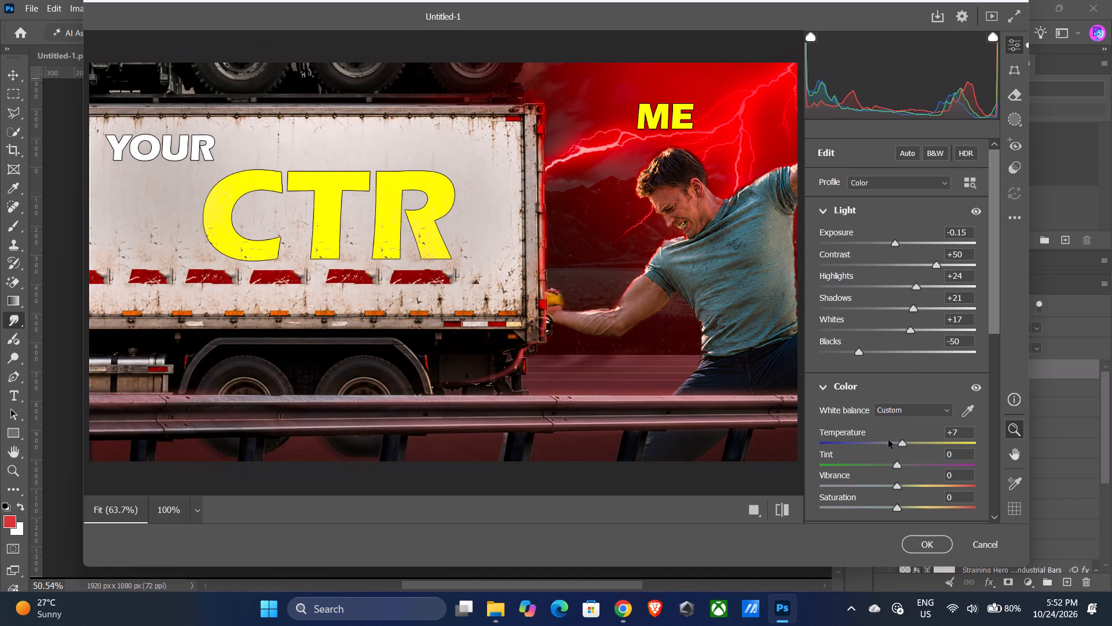
click(890, 443)
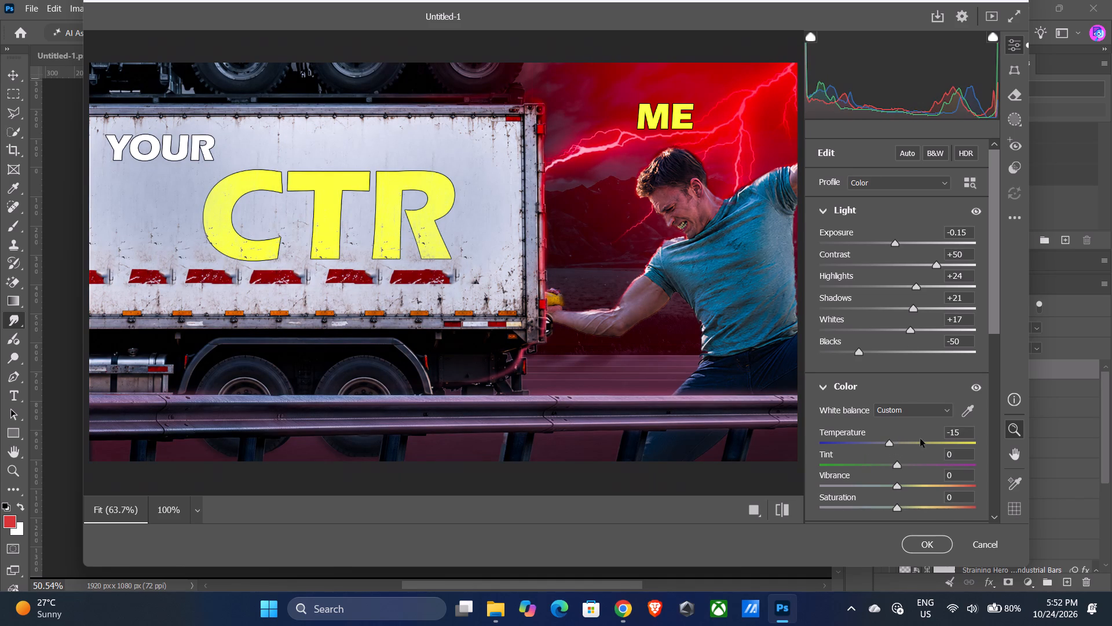
drag(890, 442, 897, 442)
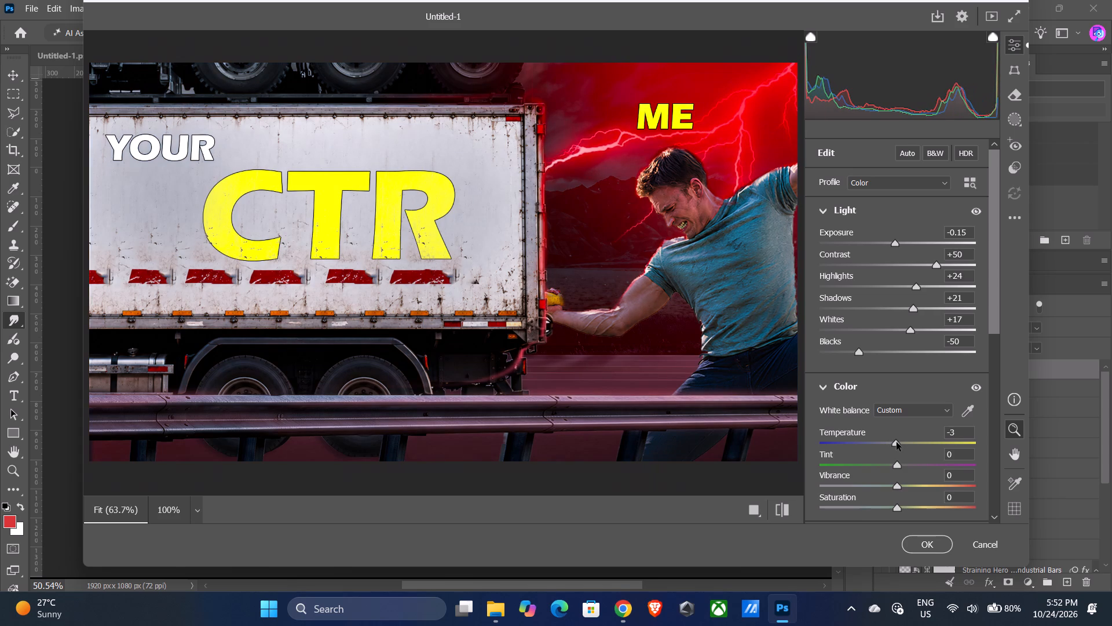
drag(897, 442, 904, 445)
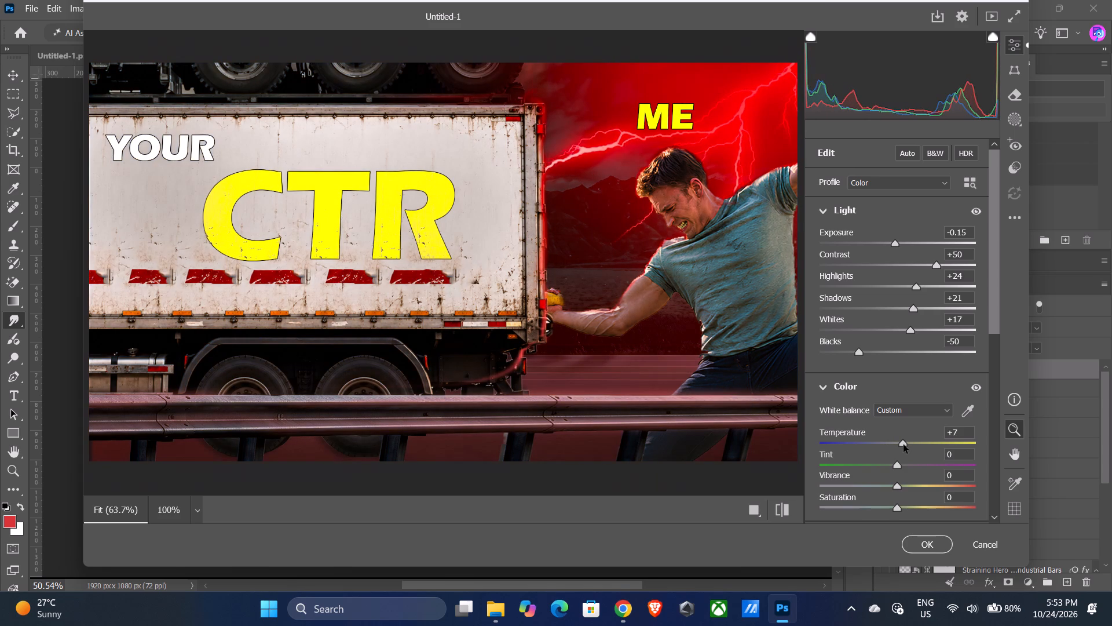
drag(904, 445, 899, 446)
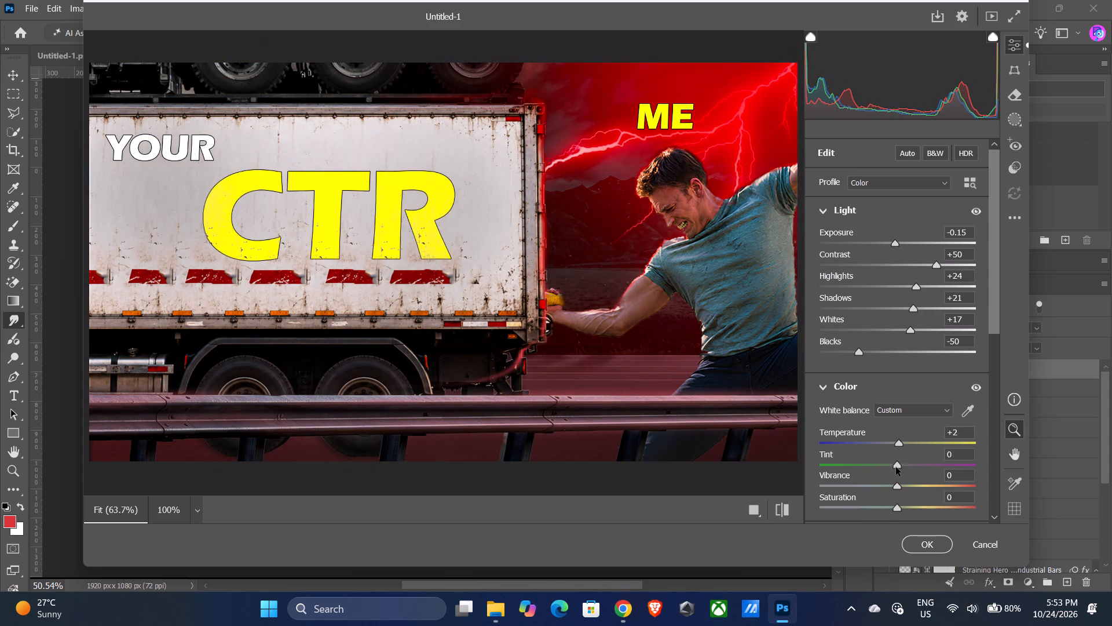
drag(897, 467, 907, 465)
Set the color saturation to -3.
click(896, 489)
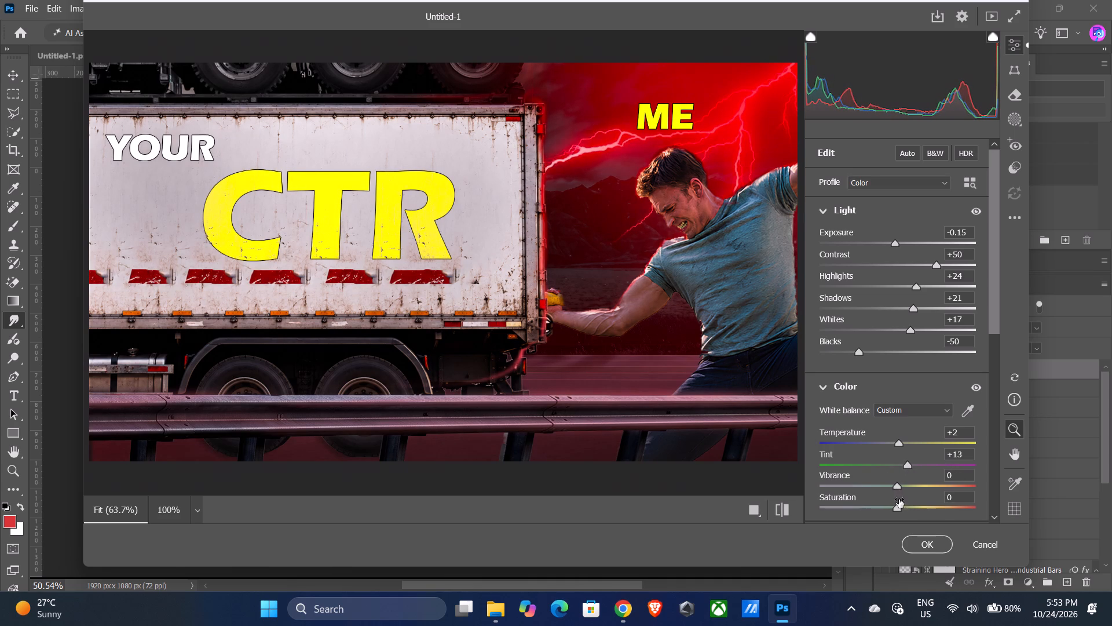
click(899, 510)
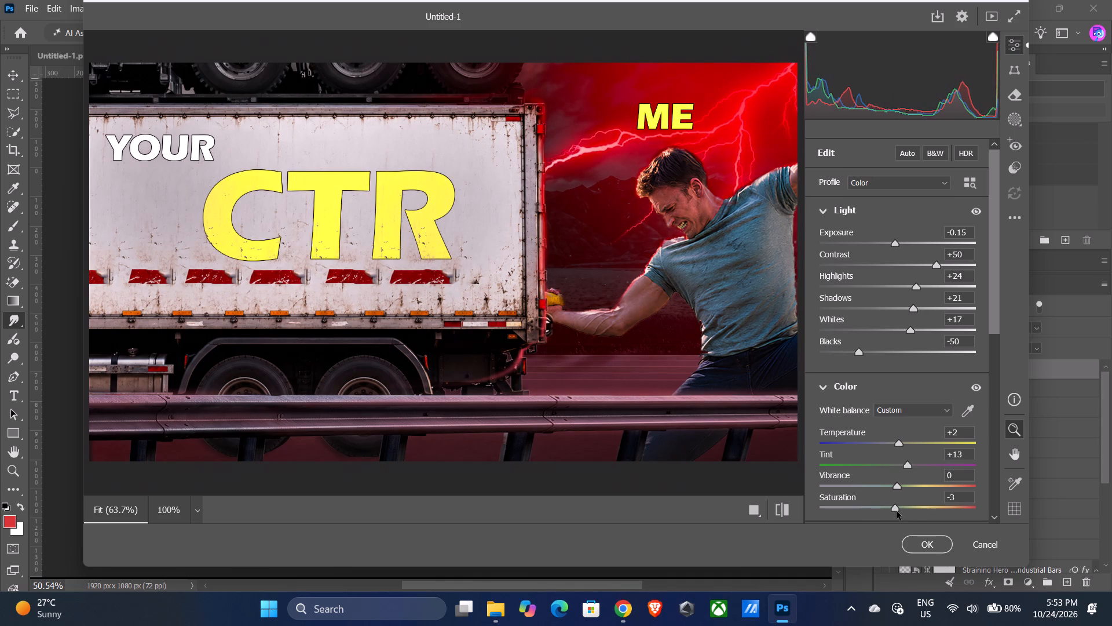
Set the Camera Raw texture to +22 and the clarity to +20.
scroll(932, 439, down, 2)
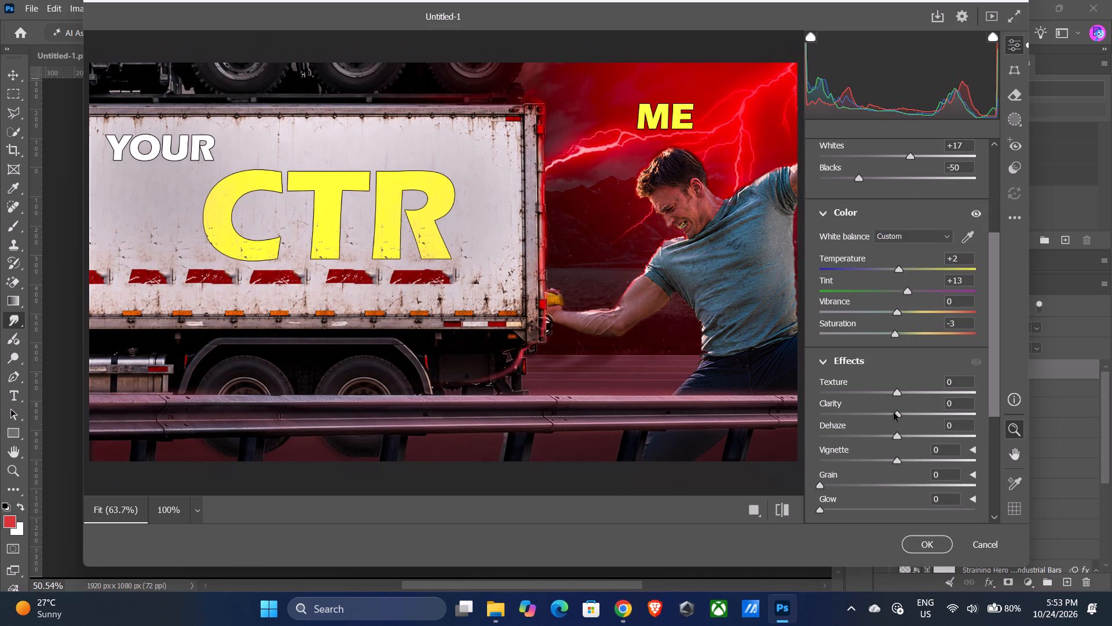
drag(900, 396, 928, 401)
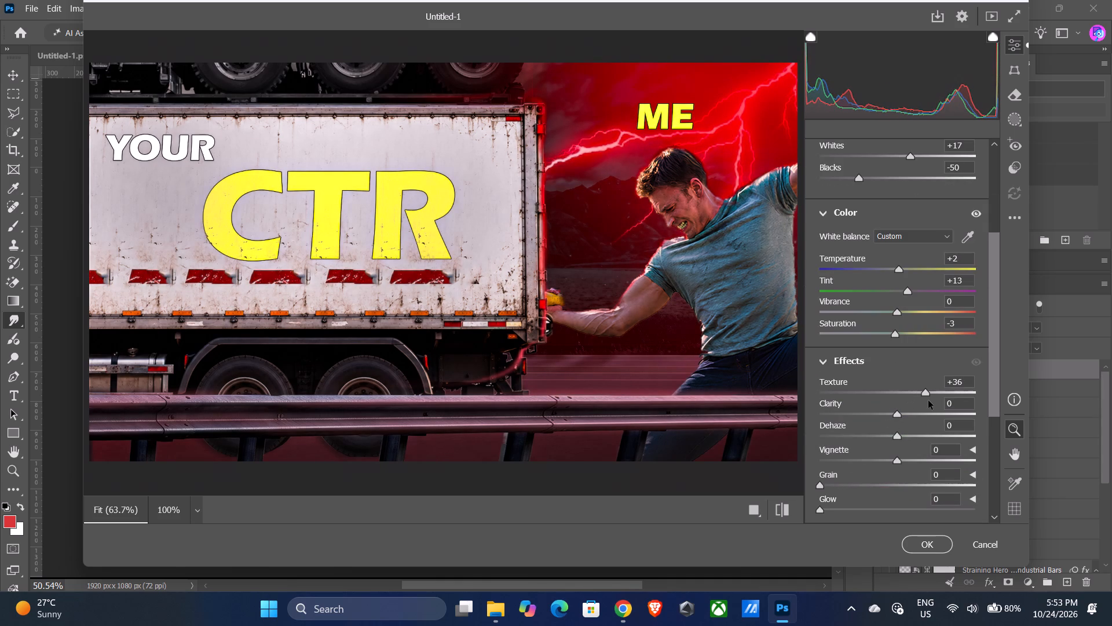
drag(928, 401, 917, 407)
drag(894, 416, 917, 418)
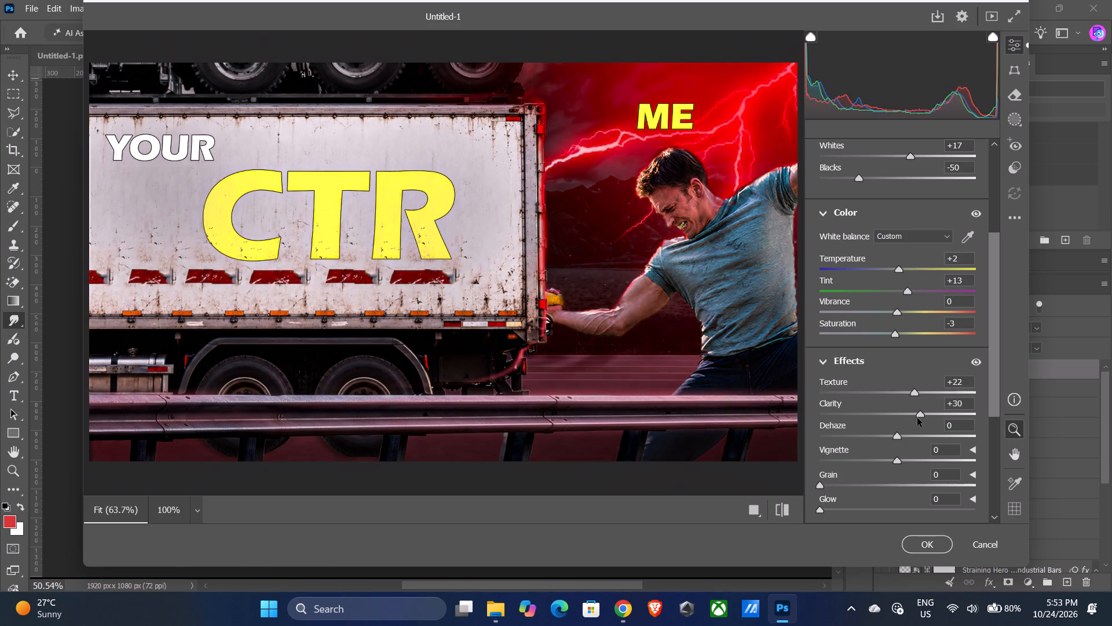
drag(917, 418, 909, 418)
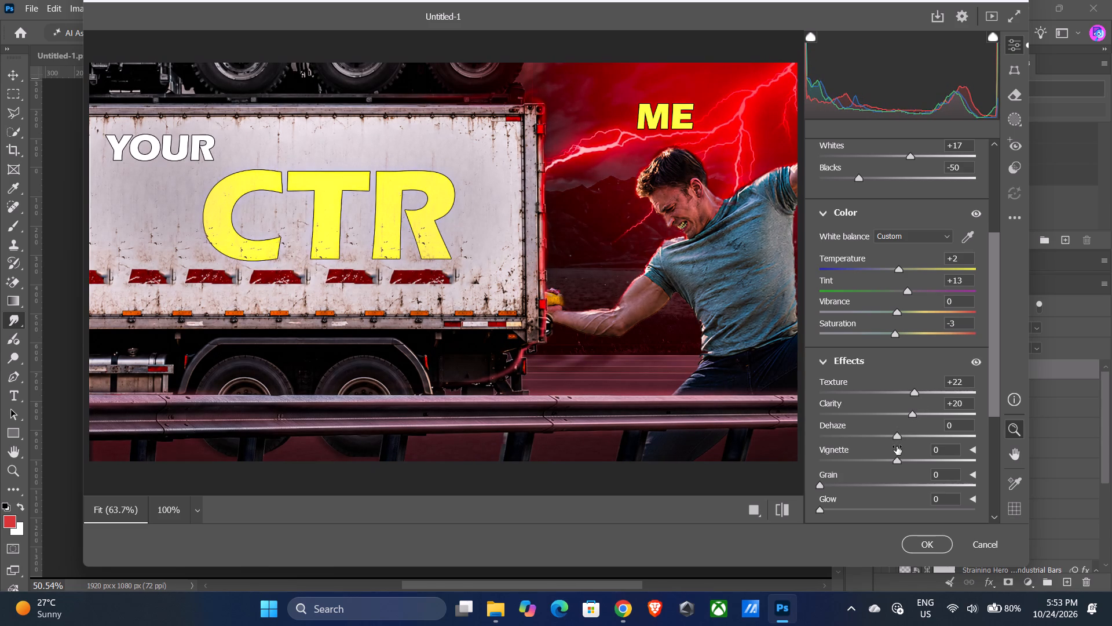
Set the dehaze effect to +38 and the vignette to -10.
drag(895, 436, 913, 435)
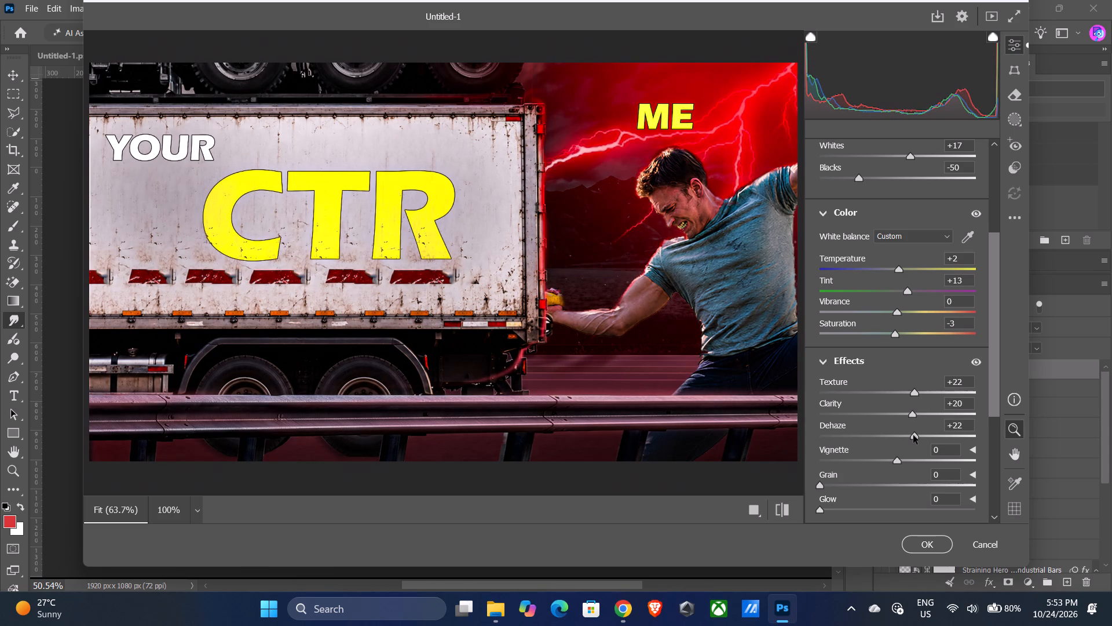
drag(913, 435, 953, 433)
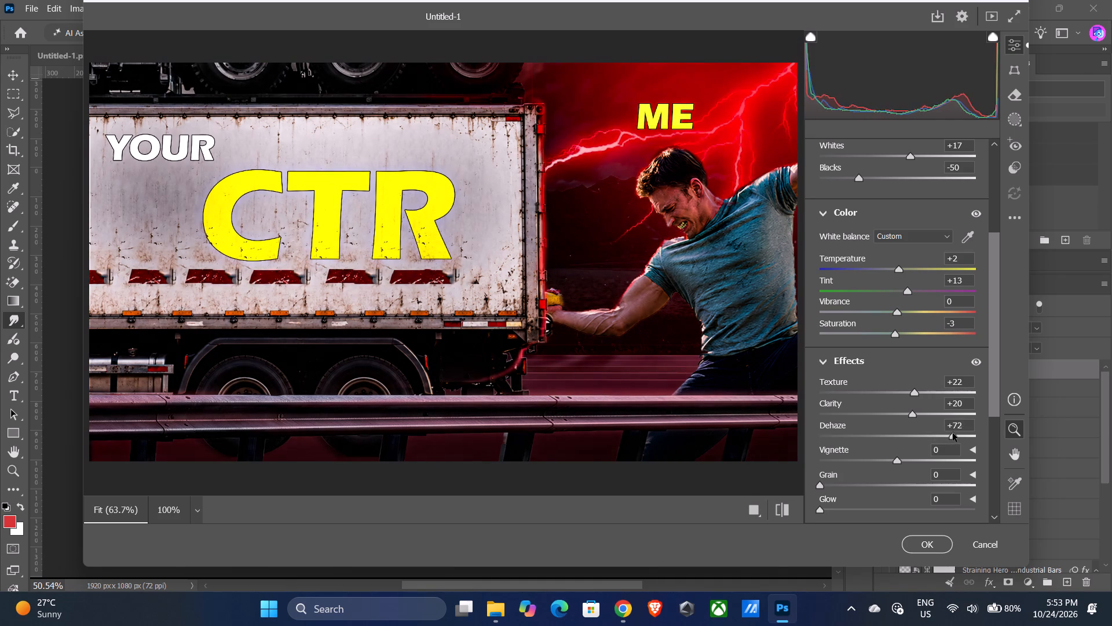
drag(953, 433, 936, 432)
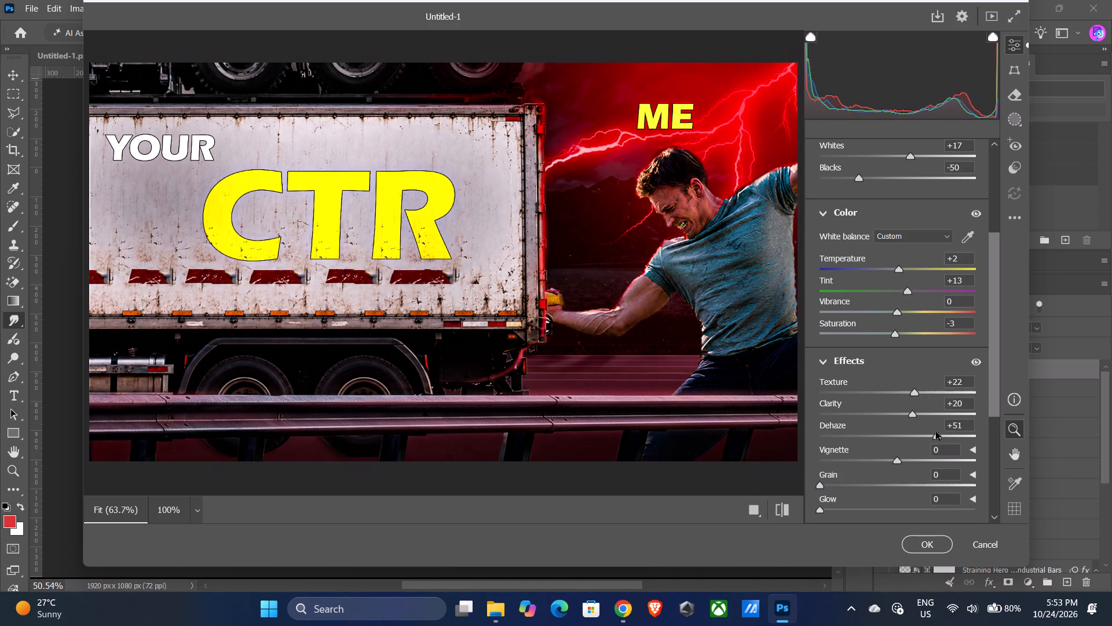
drag(936, 432, 935, 432)
drag(935, 432, 926, 434)
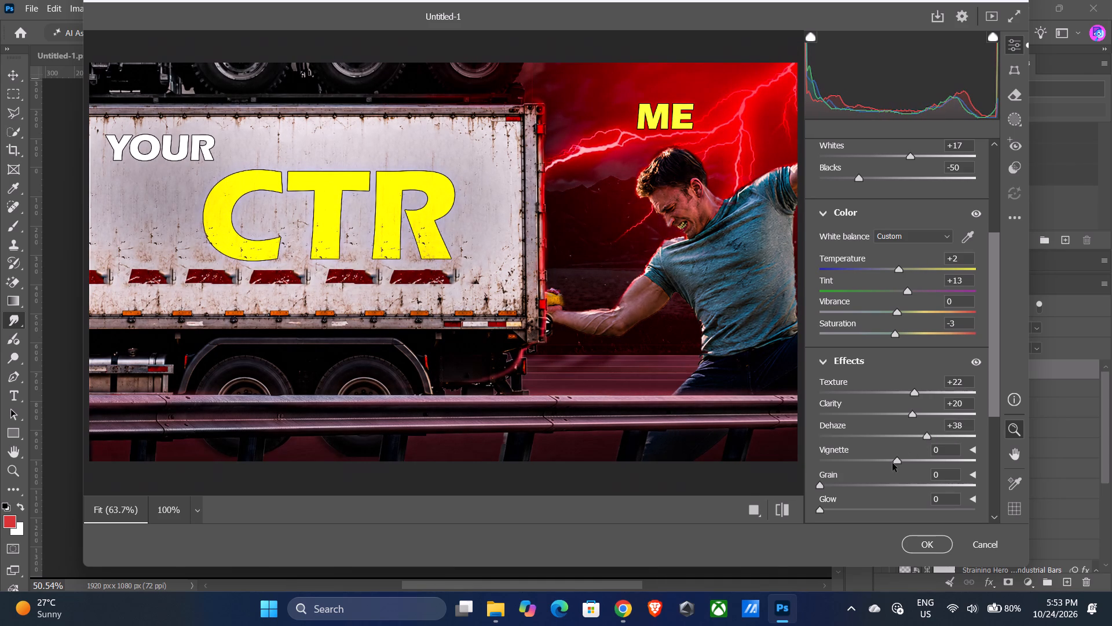
drag(898, 460, 875, 460)
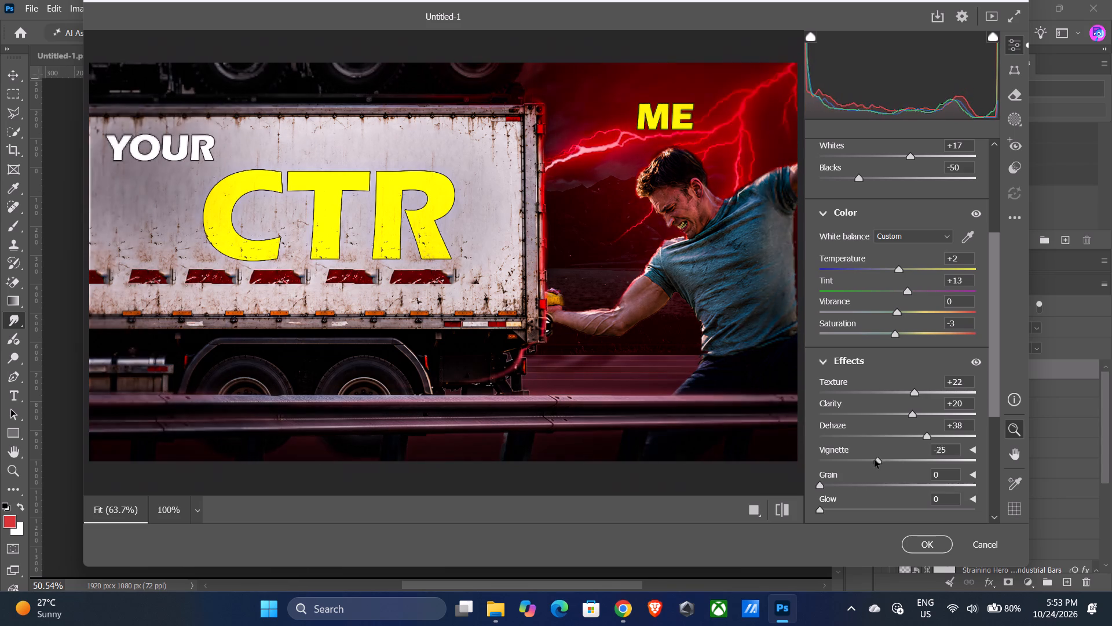
drag(875, 460, 890, 464)
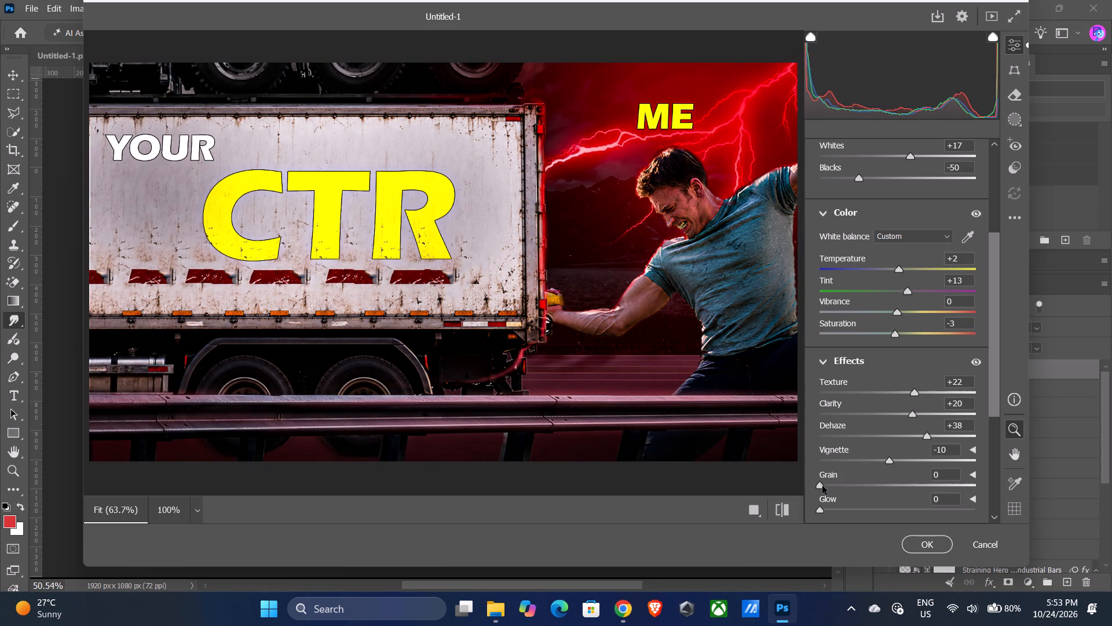
Add a moderate Glow effect with grain kept at 0, and apply the Camera Raw grade to the merged layer.
drag(822, 485, 789, 496)
drag(789, 496, 782, 495)
drag(824, 508, 879, 509)
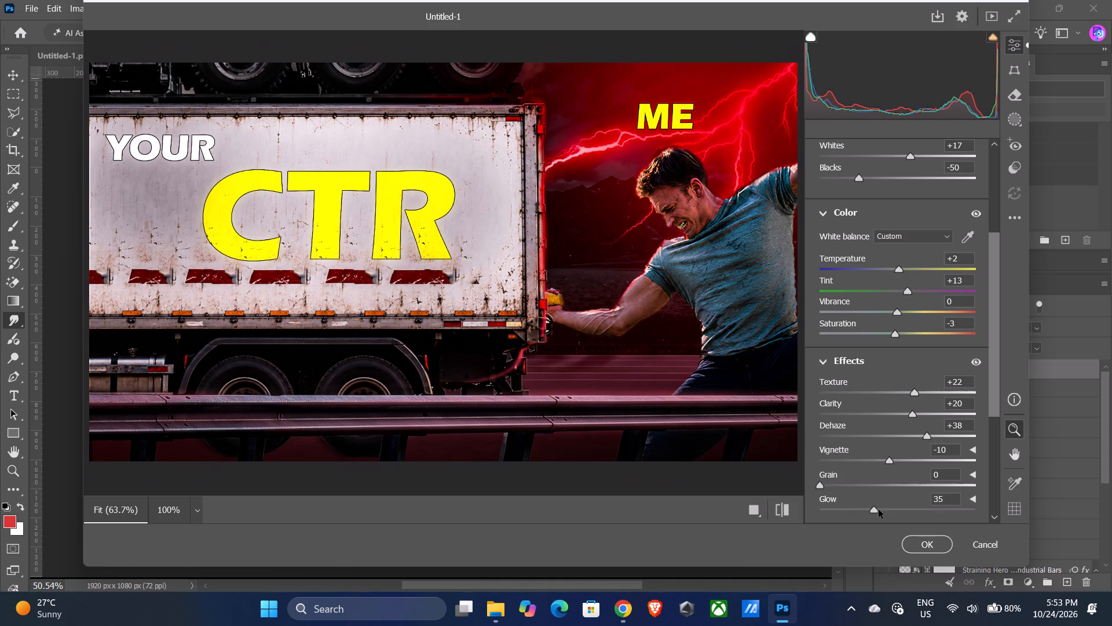
drag(879, 509, 902, 510)
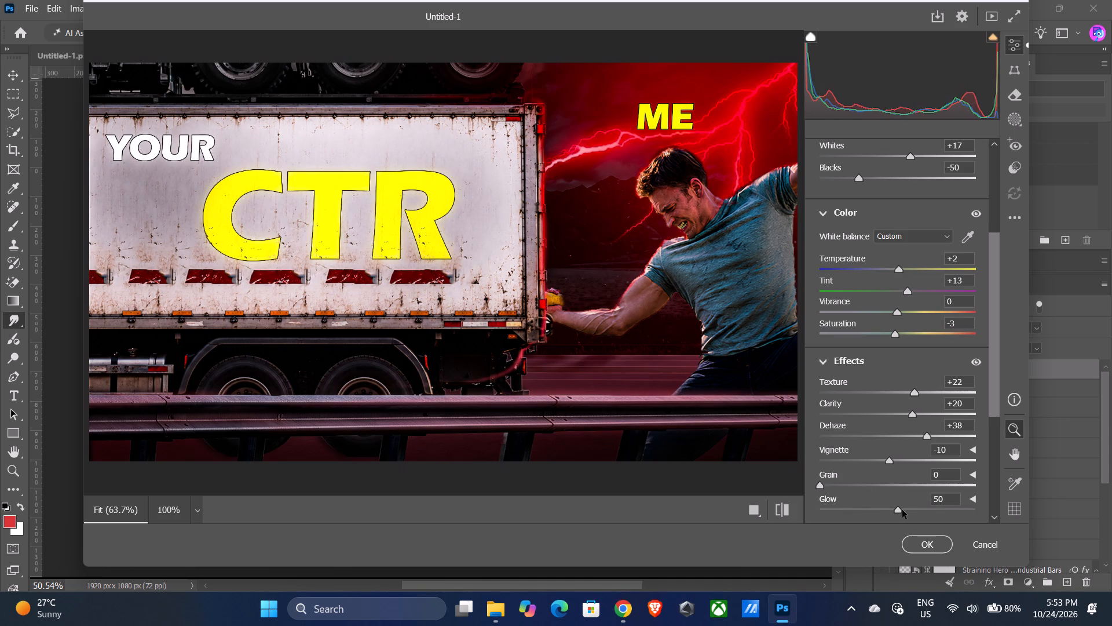
drag(902, 510, 916, 510)
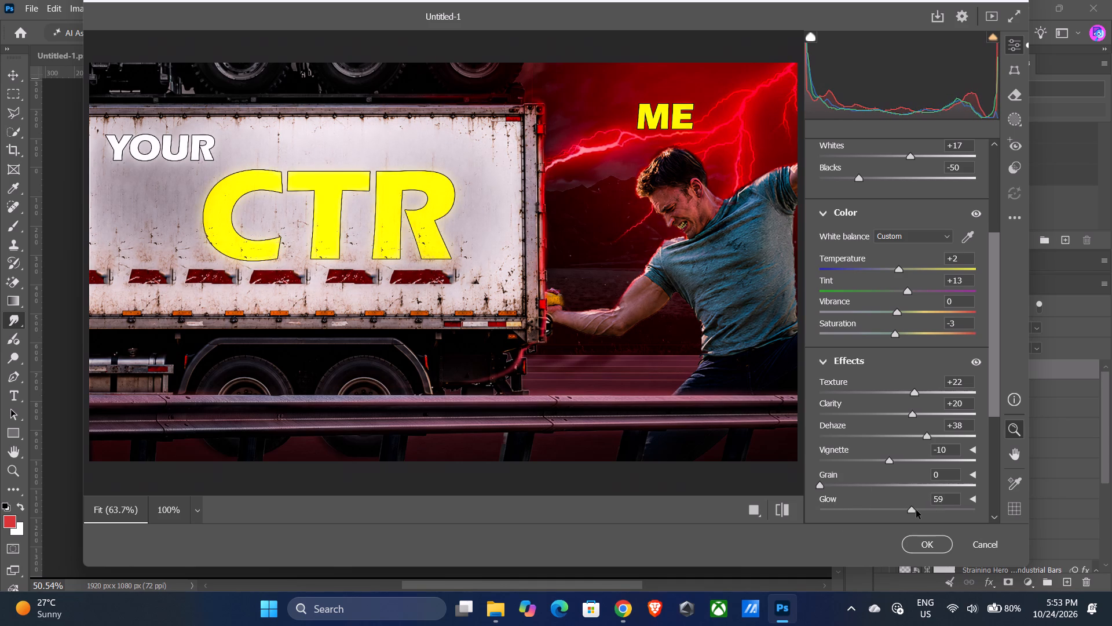
drag(916, 510, 895, 510)
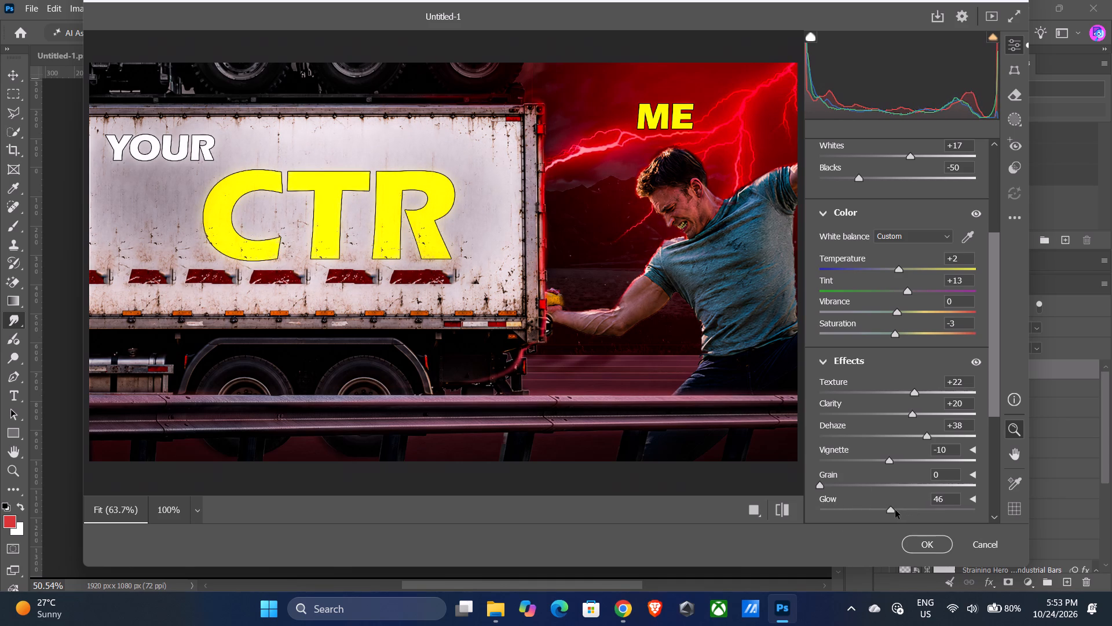
drag(895, 510, 887, 510)
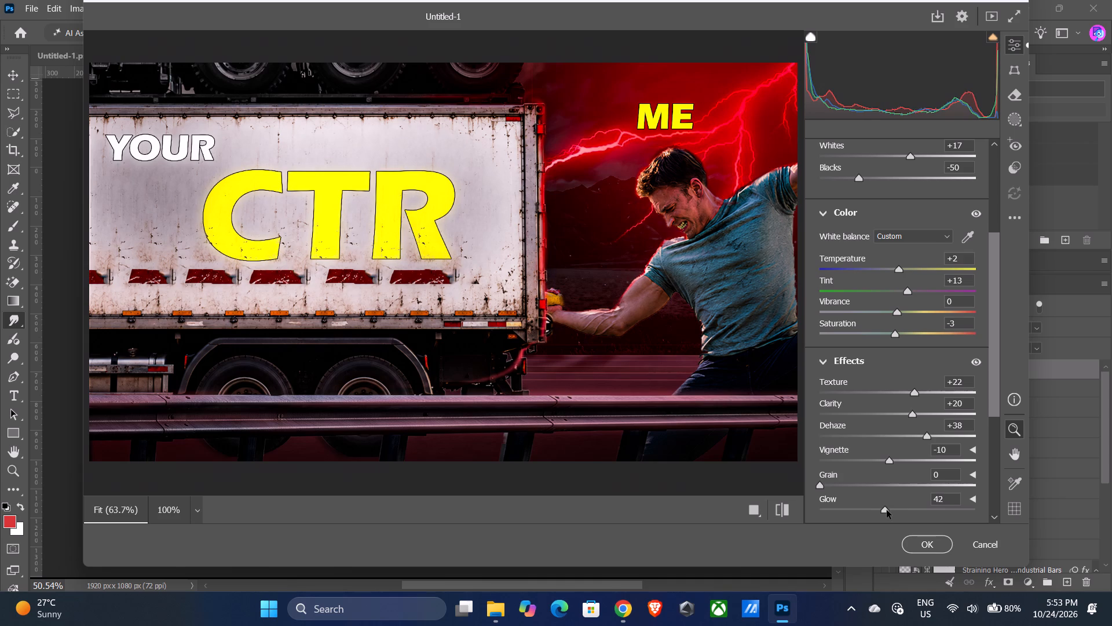
drag(887, 510, 873, 510)
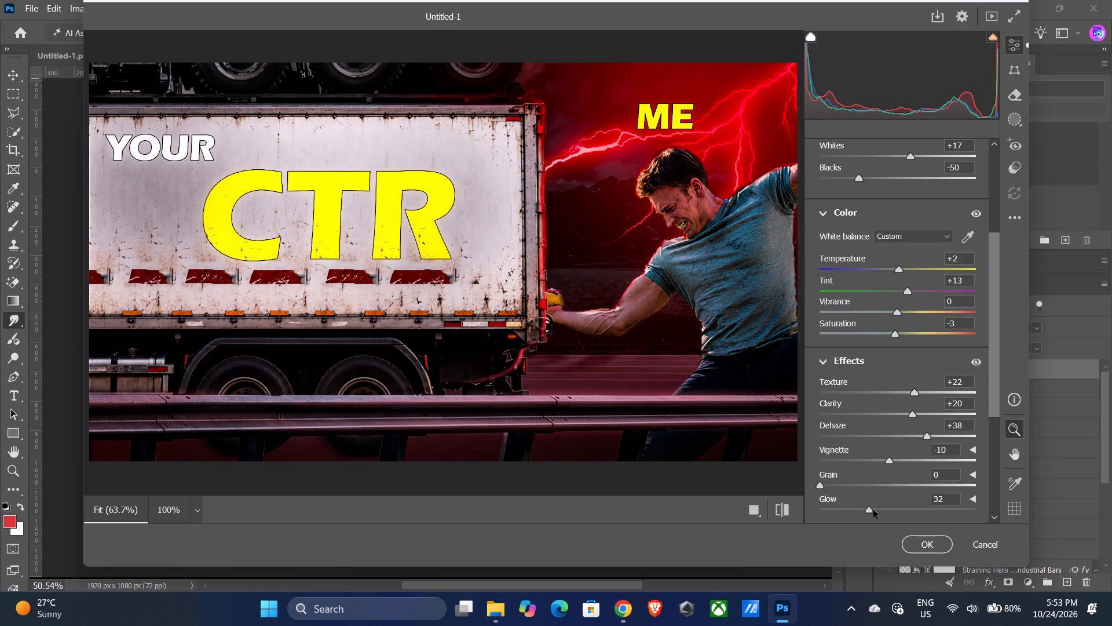
drag(873, 510, 872, 520)
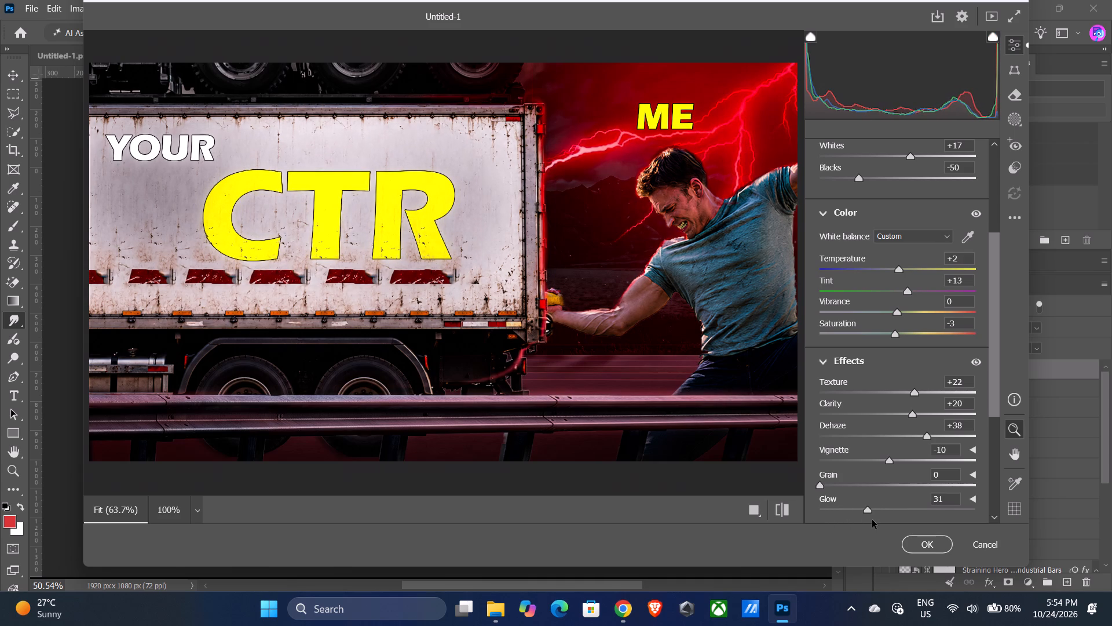
drag(872, 520, 845, 519)
click(917, 544)
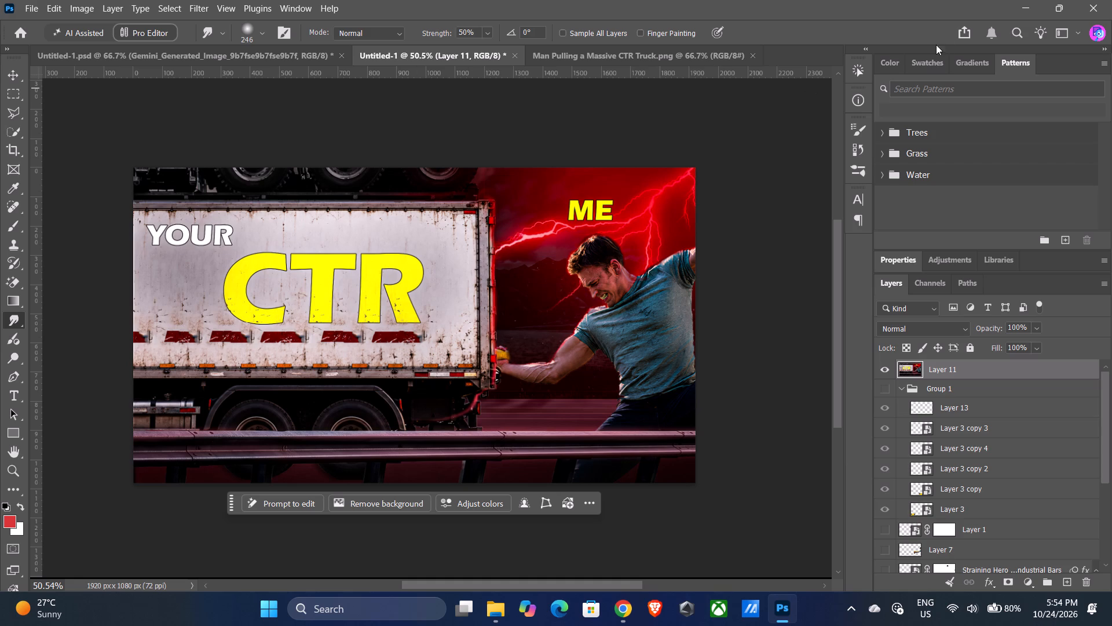
Quick-export the graded thumbnail as a PNG named YOUR CTR in the Documents folder.
click(966, 31)
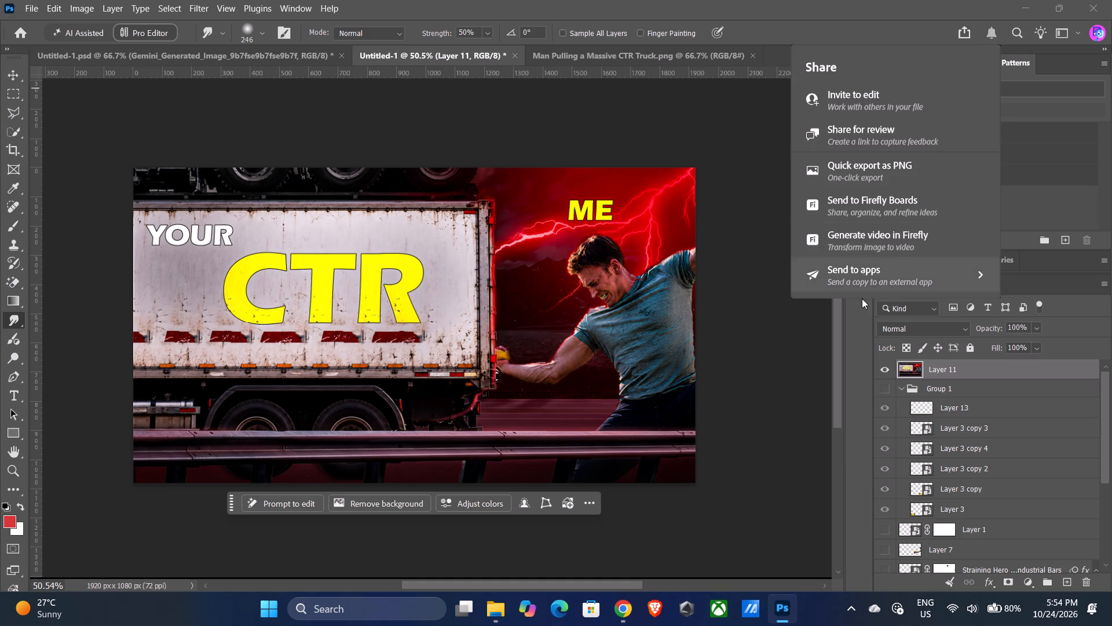
click(868, 169)
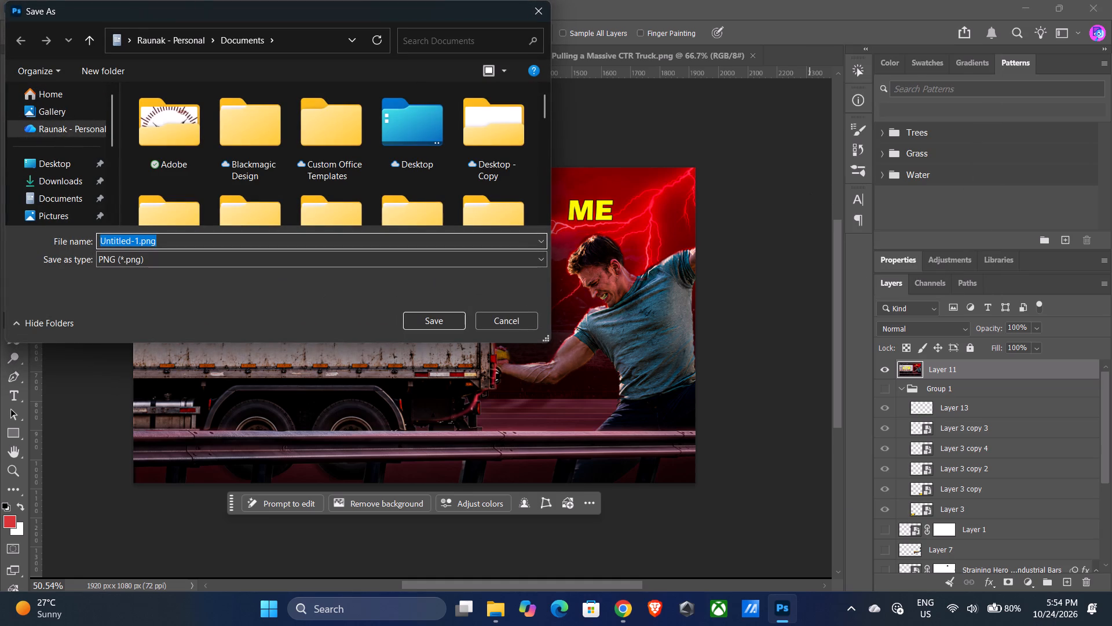
text(YOUR CTR)
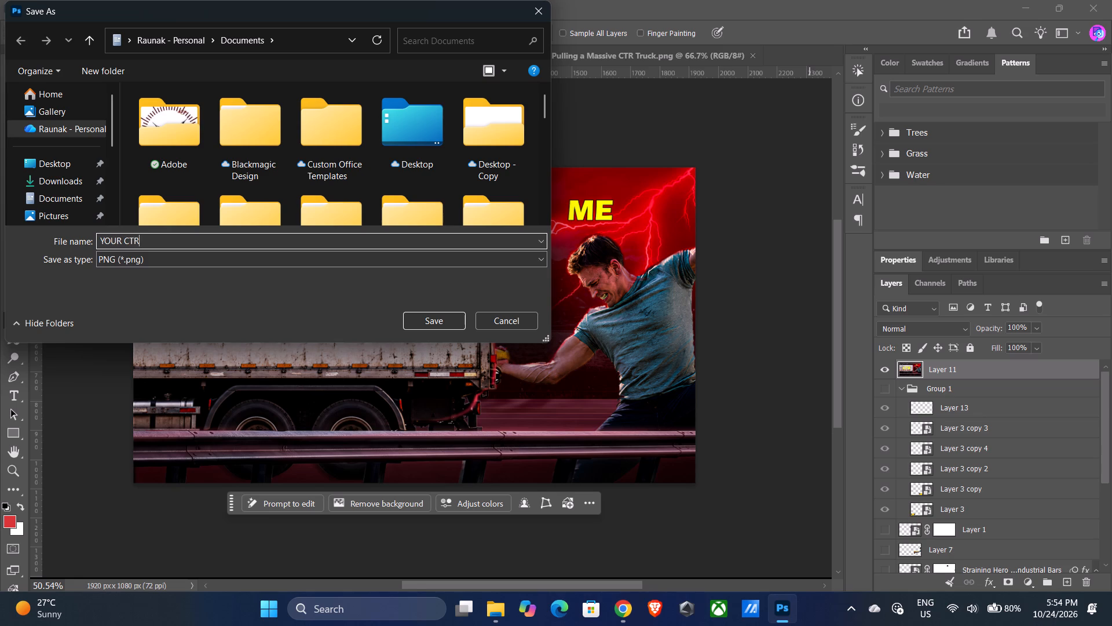
click(441, 317)
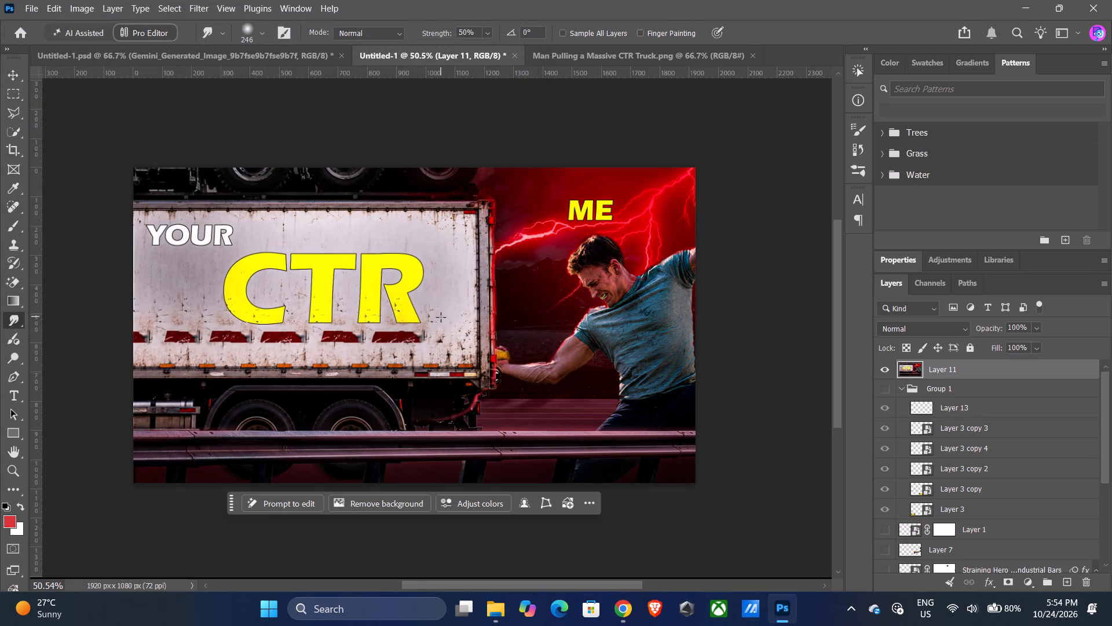
Undo the Camera Raw grade and the layer merge to bring back the separate text and effect layers.
click(1111, 0)
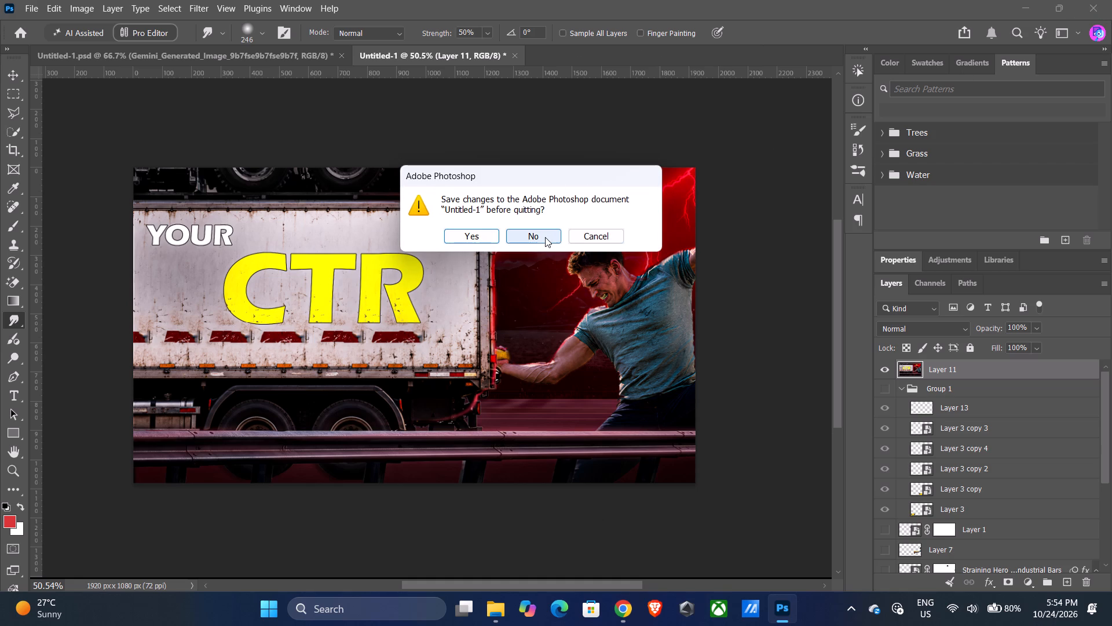
click(598, 234)
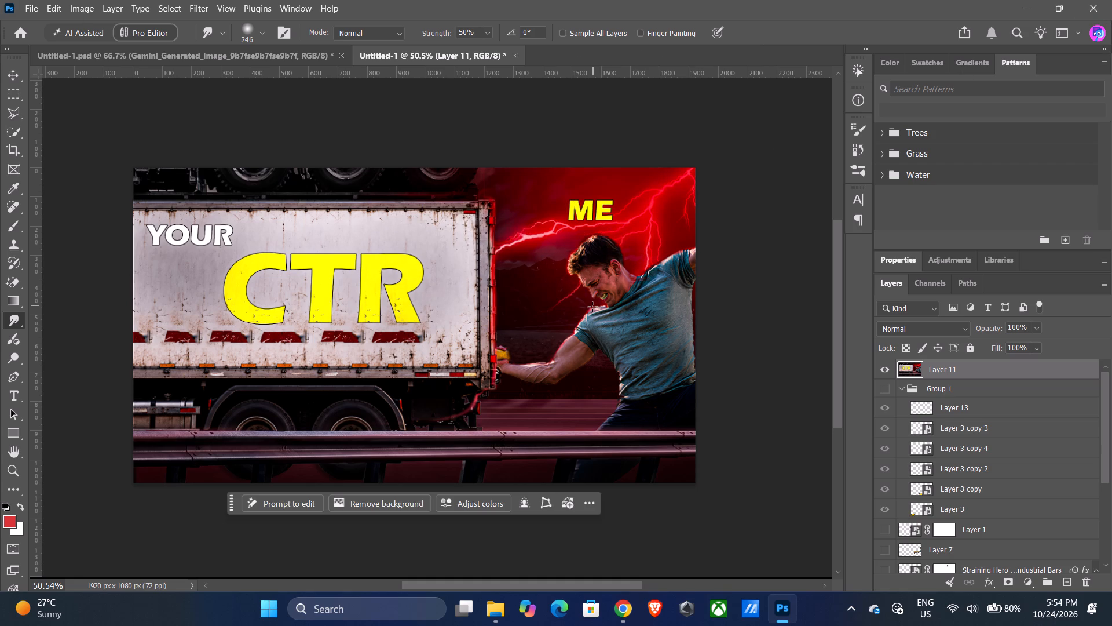
key(ctrl+shift+e)
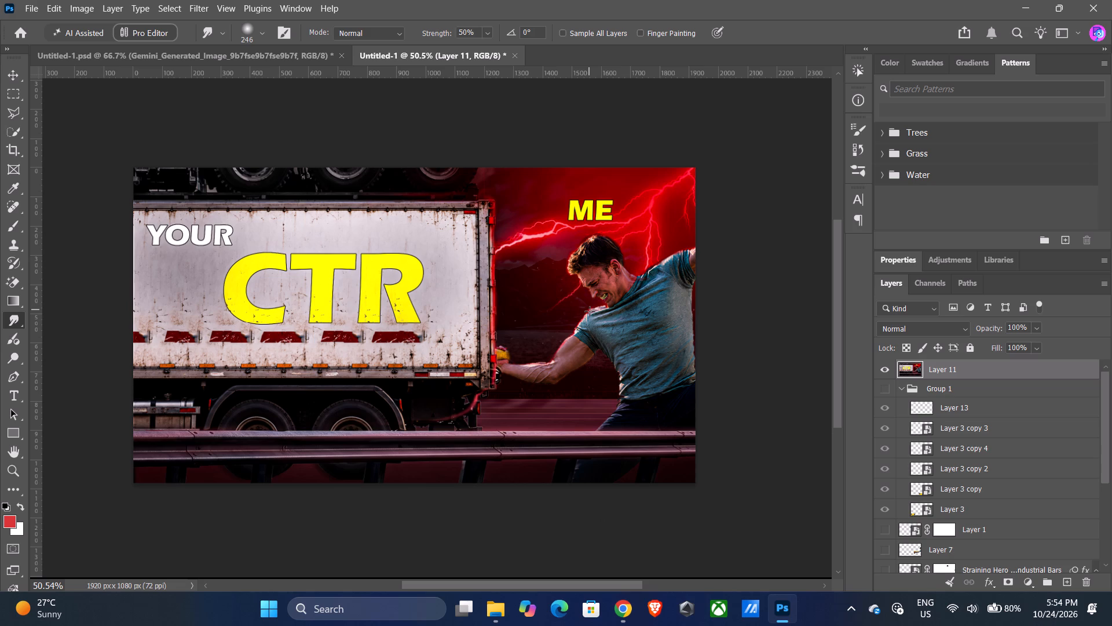
key(ctrl+z)
key(ctrl+z)
key(ctrl+z)
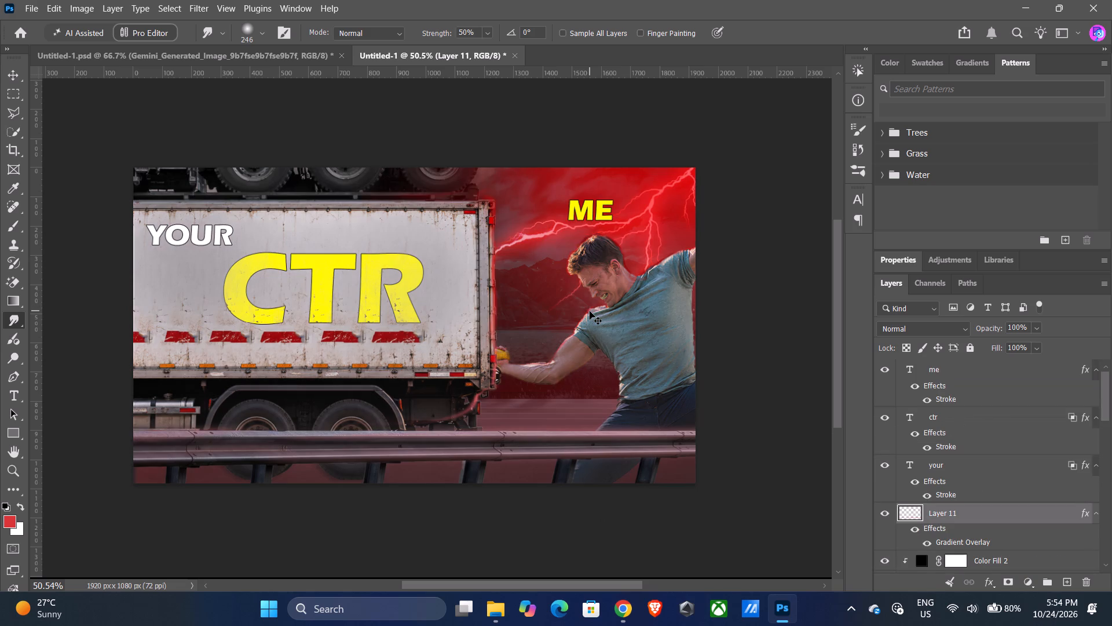
Quit Photoshop, saving the layered document as a PSD file named YOUR CTR in the Downloads folder.
click(1111, 0)
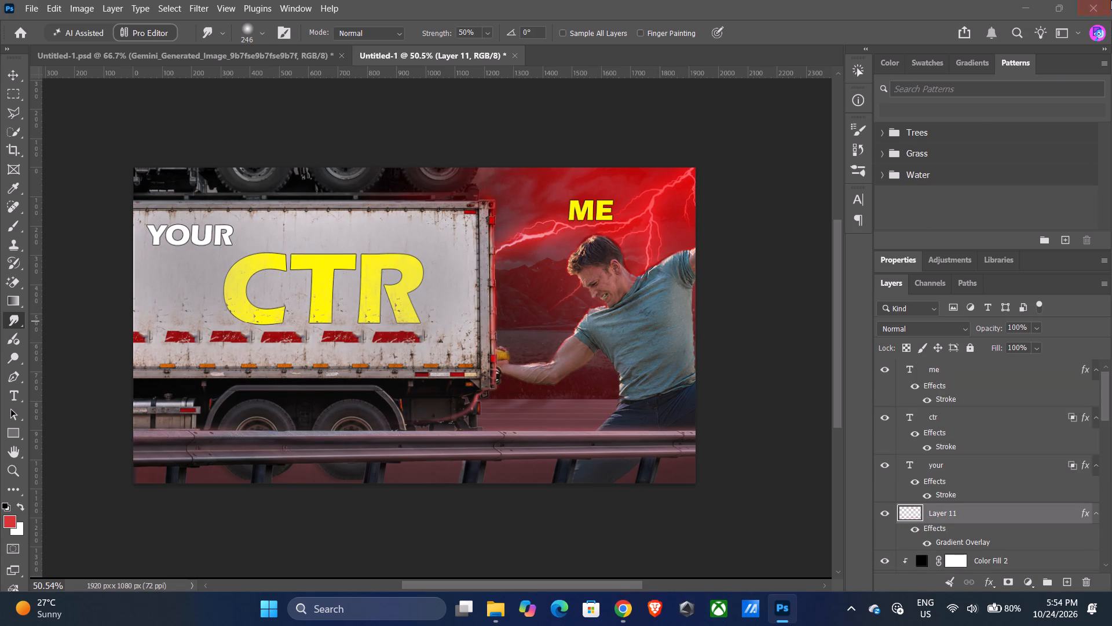
click(469, 234)
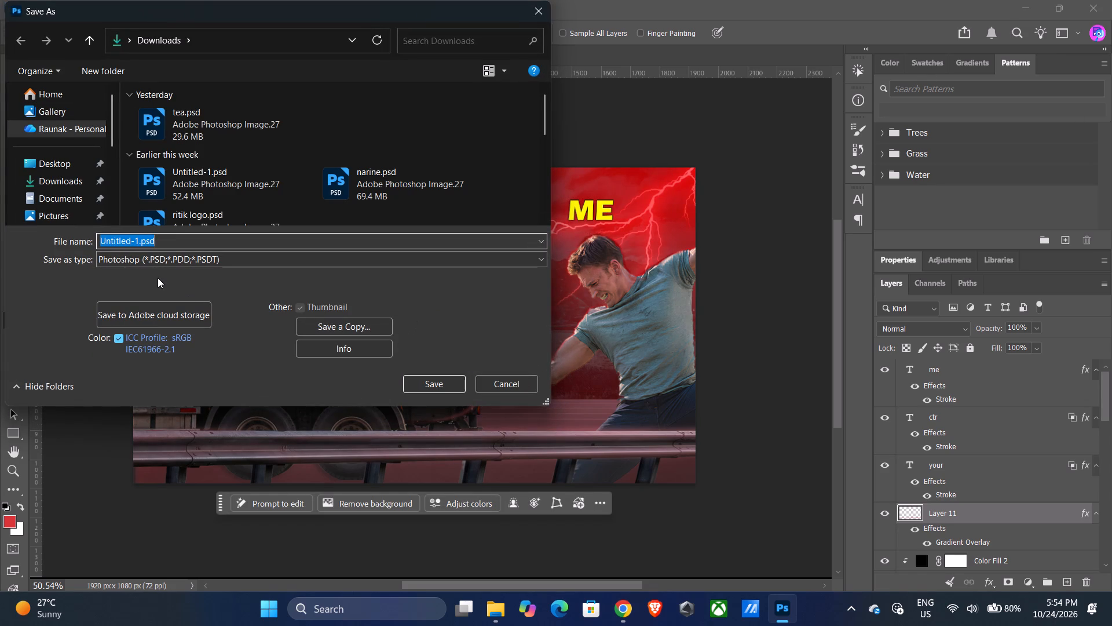
key(BackSpace)
text(YOUR)
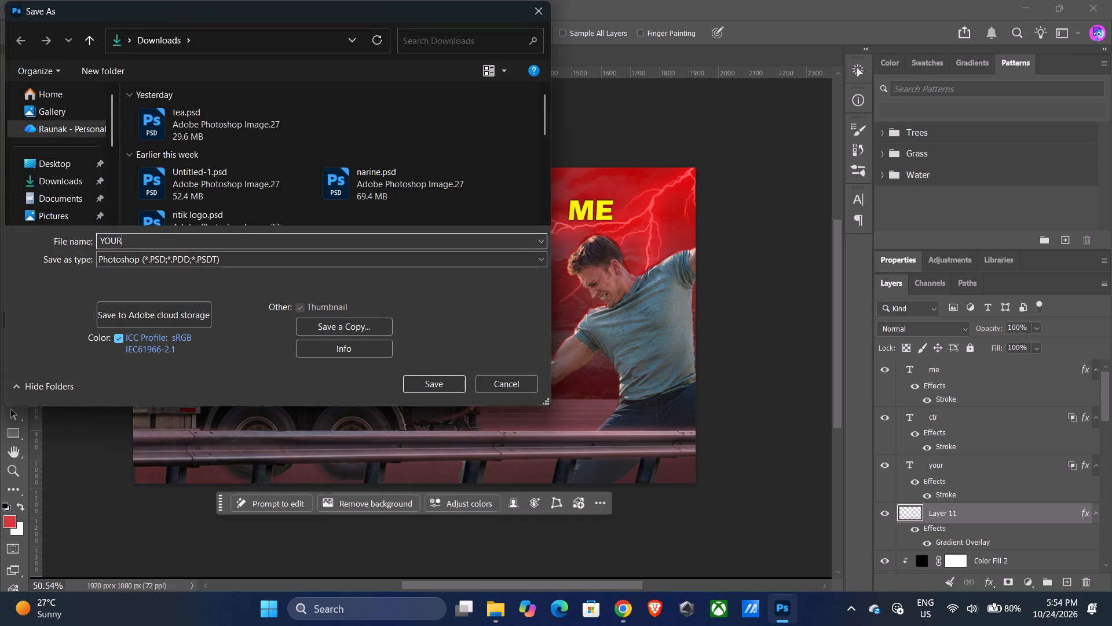
key(space)
text(CTR)
click(437, 388)
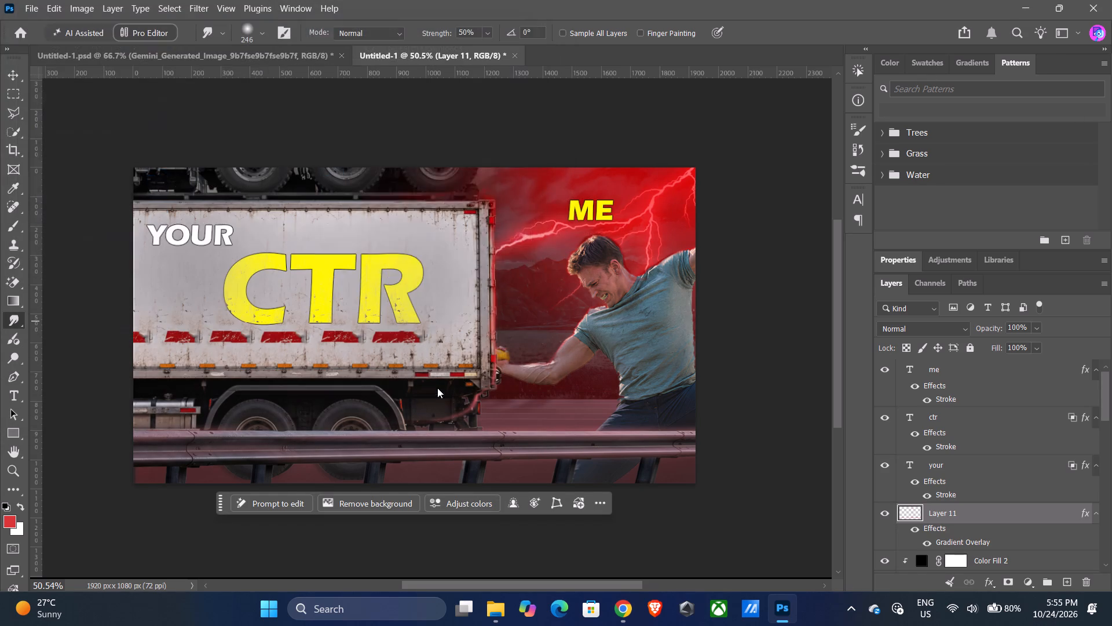